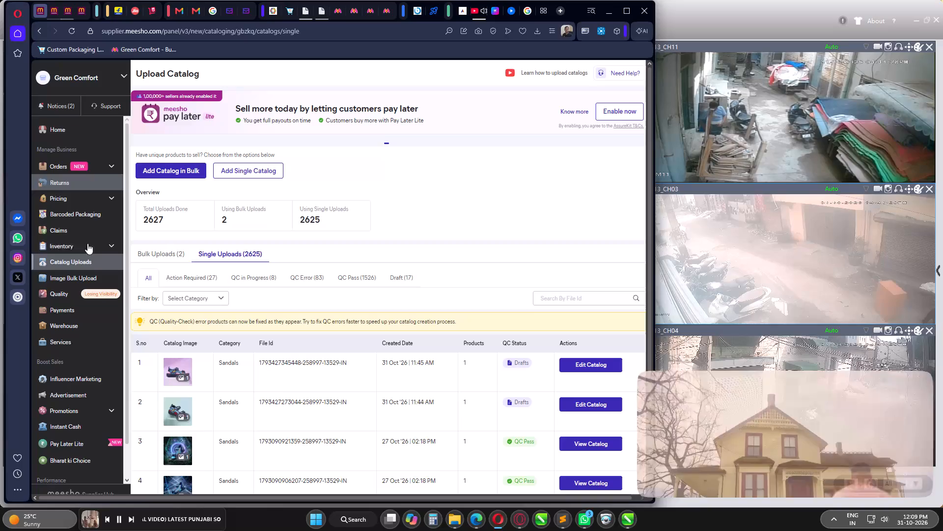
# Reload the single uploads list on the Upload Catalog page by switching to the bulk uploads and back.
pyautogui.click(160, 259)
pyautogui.click(228, 258)
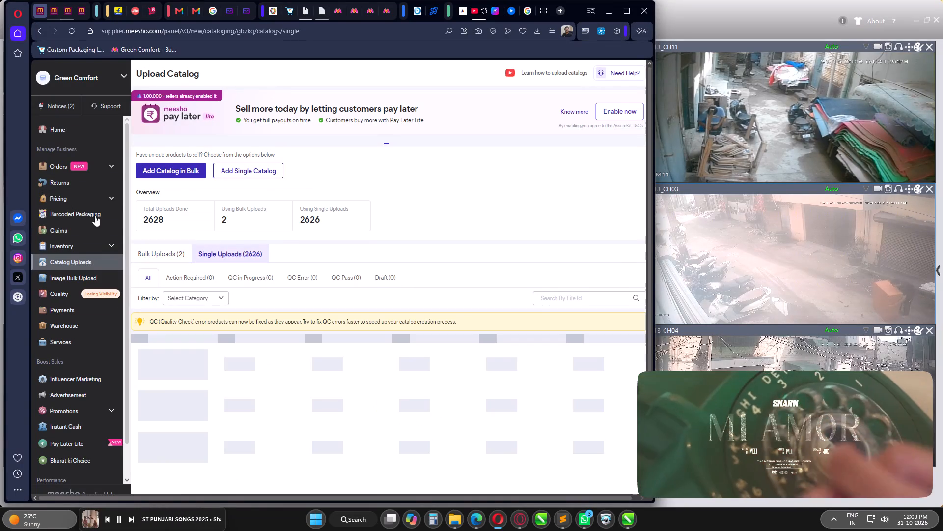
# Open the Green Comfort account's orders and look through the pending ones.
pyautogui.click(58, 160)
pyautogui.scroll(-6, 353, 267)
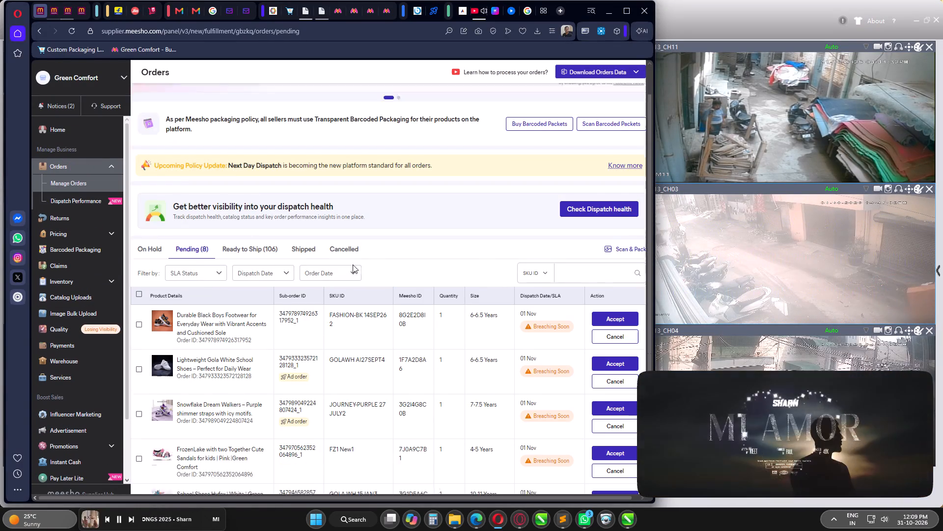
pyautogui.scroll(-6, 350, 250)
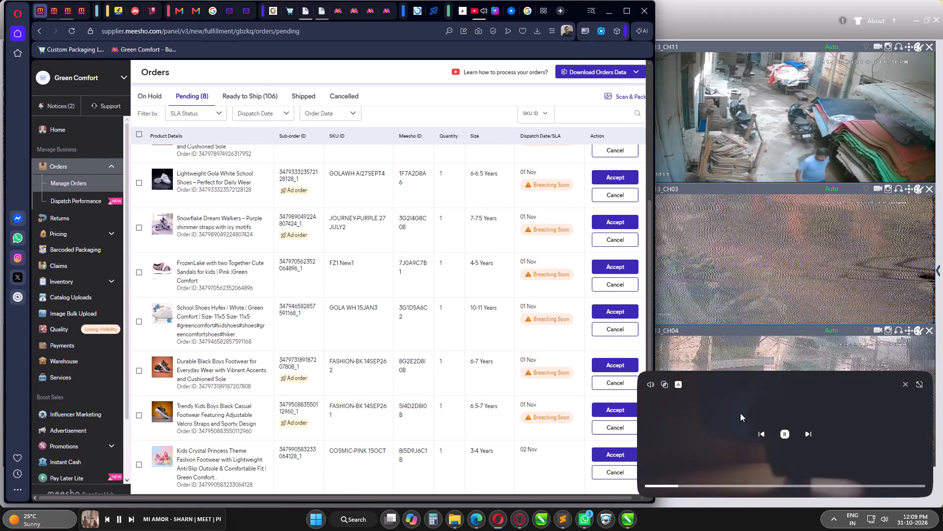
# Move the floating video player up so that it sits over the middle camera feed, CH03.
pyautogui.moveTo(764, 404); pyautogui.dragTo(779, 288)
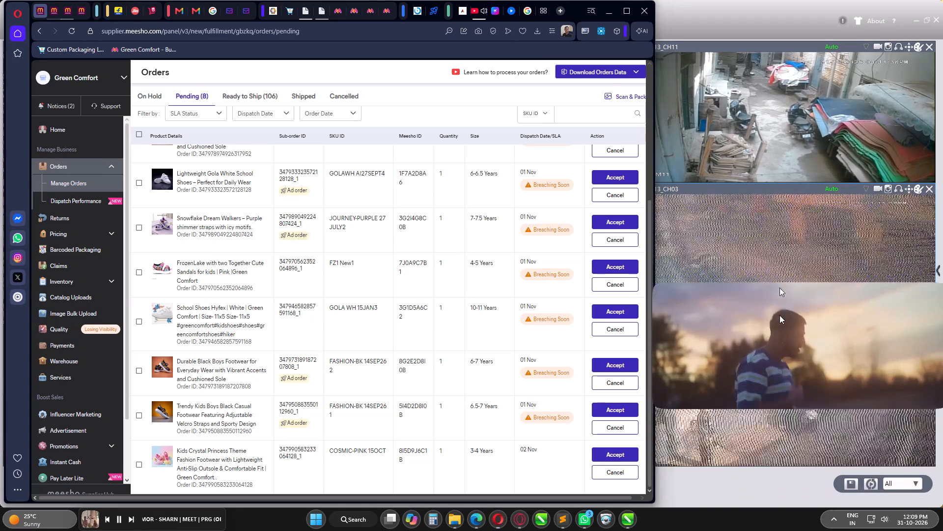
pyautogui.moveTo(779, 288); pyautogui.dragTo(776, 228)
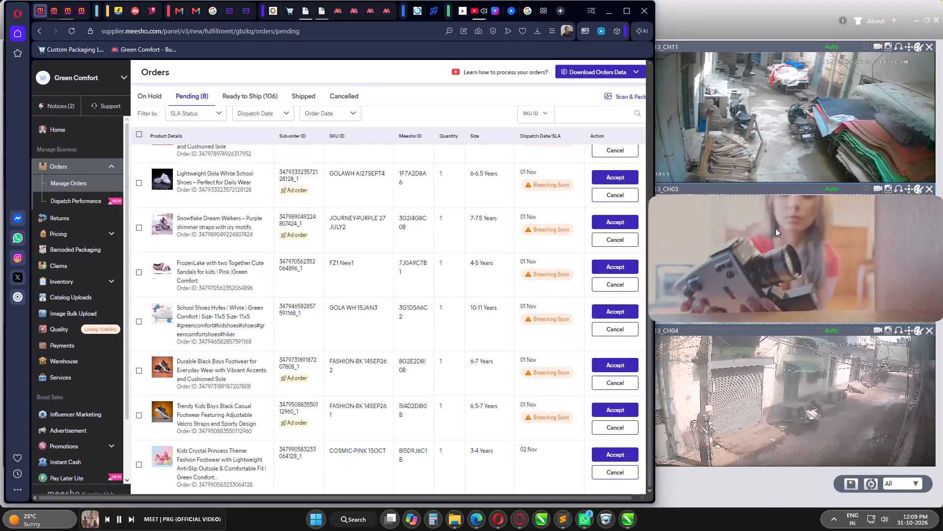
pyautogui.moveTo(776, 228); pyautogui.dragTo(774, 228)
pyautogui.click(482, 267)
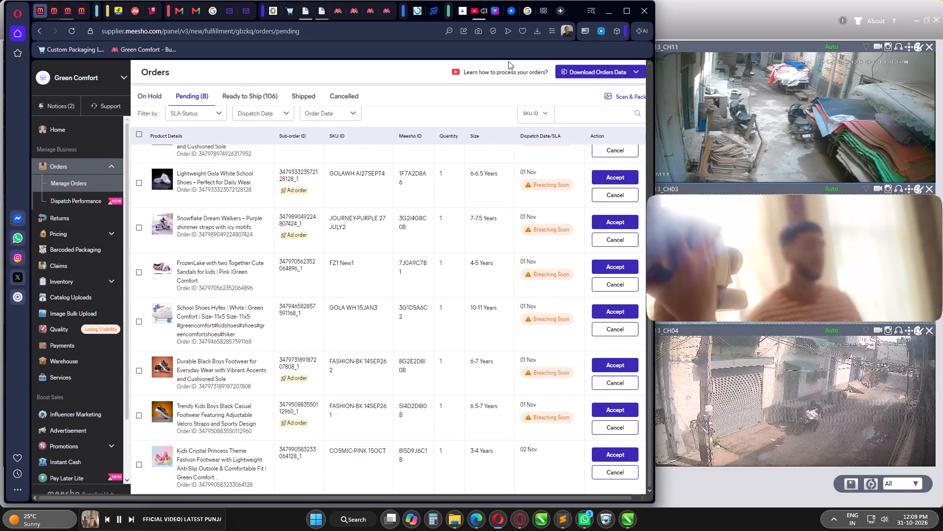
# Show the ready-to-ship orders of the Green Comfort account.
pyautogui.click(525, 12)
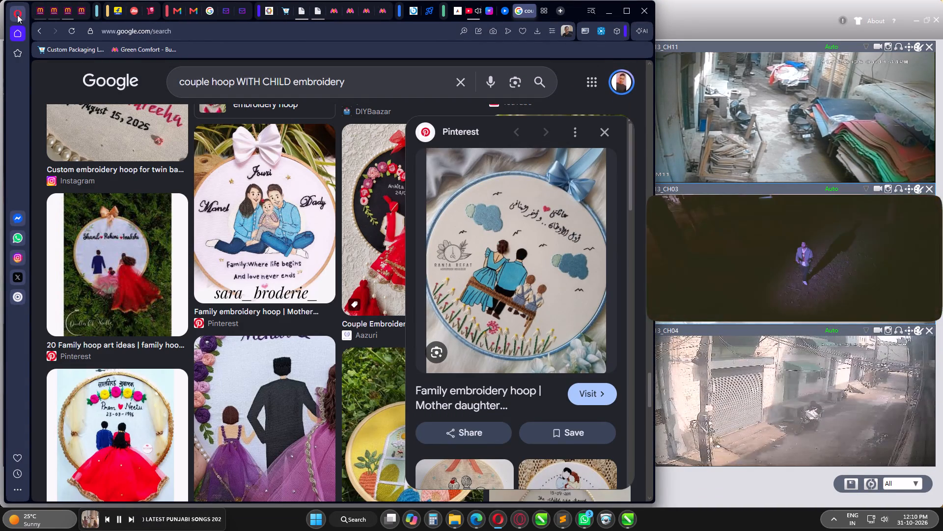
pyautogui.click(35, 13)
pyautogui.click(265, 93)
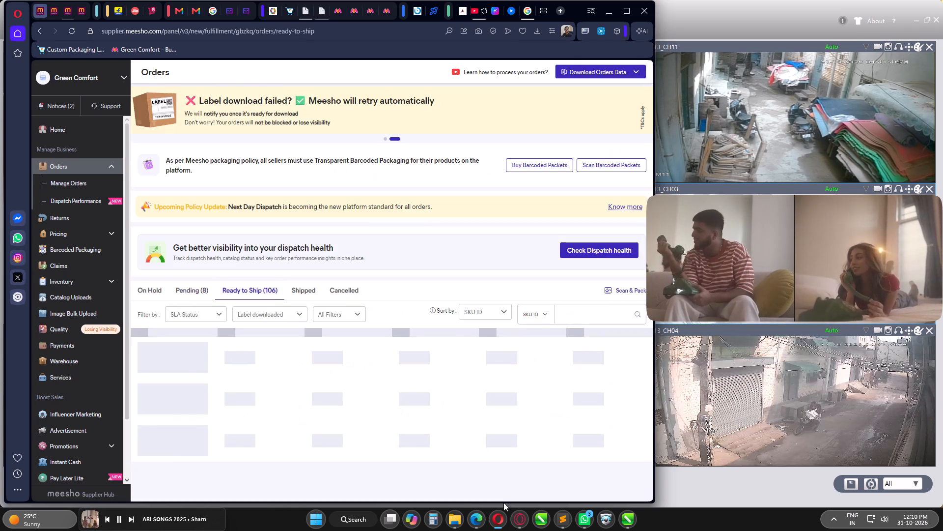
# Switch to Opera GX and check the pending orders of the Green Comfort Footwear Collection account.
pyautogui.click(524, 522)
pyautogui.click(64, 179)
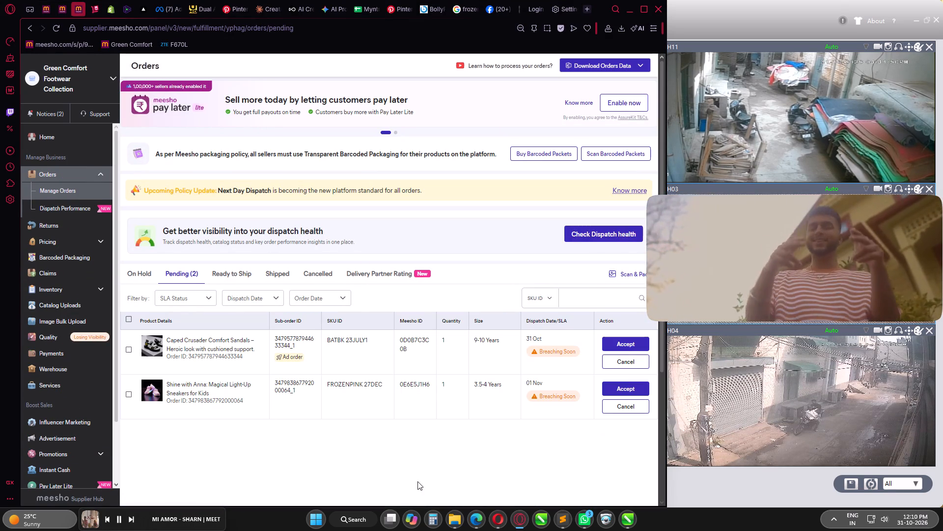
# Switch back to the regular Opera browser and bring up Green Comfort's pending orders again.
pyautogui.click(495, 513)
pyautogui.click(188, 289)
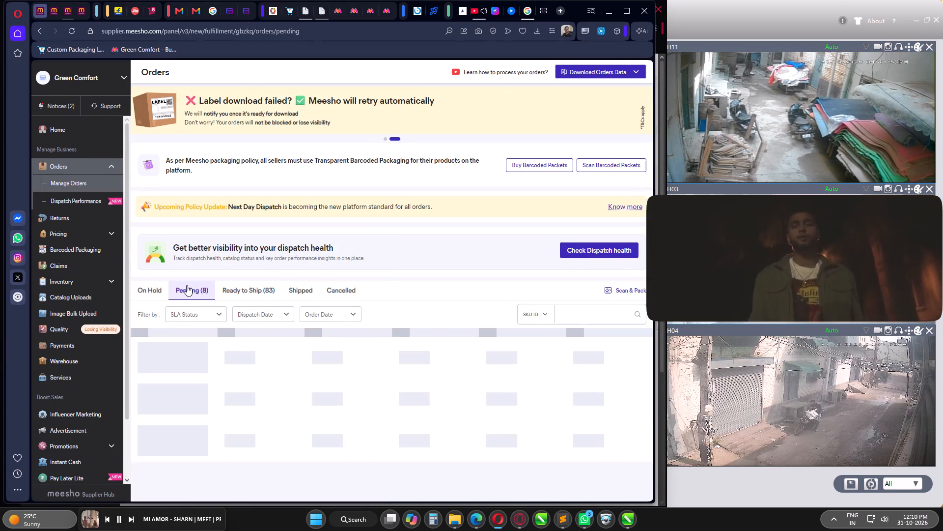
# Go to the open Google results for "couple hoop WITH CHILD embroidery".
pyautogui.click(525, 12)
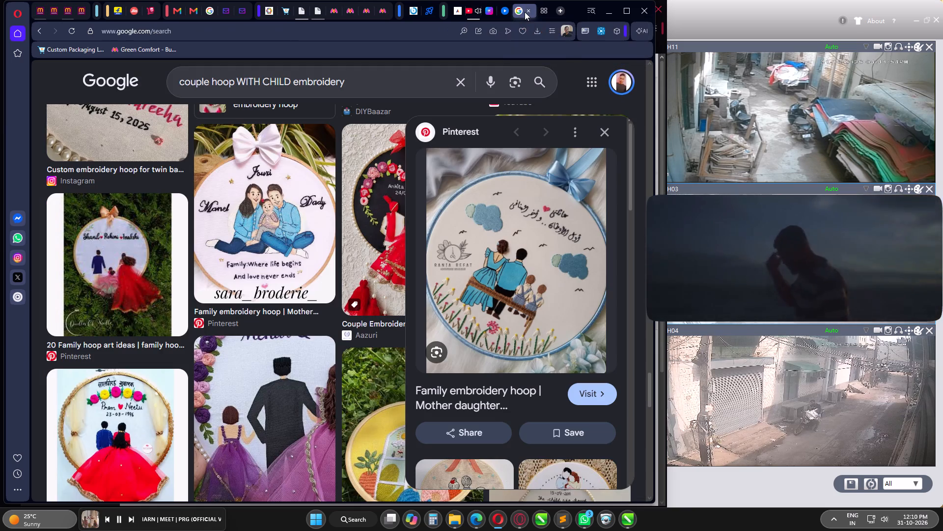
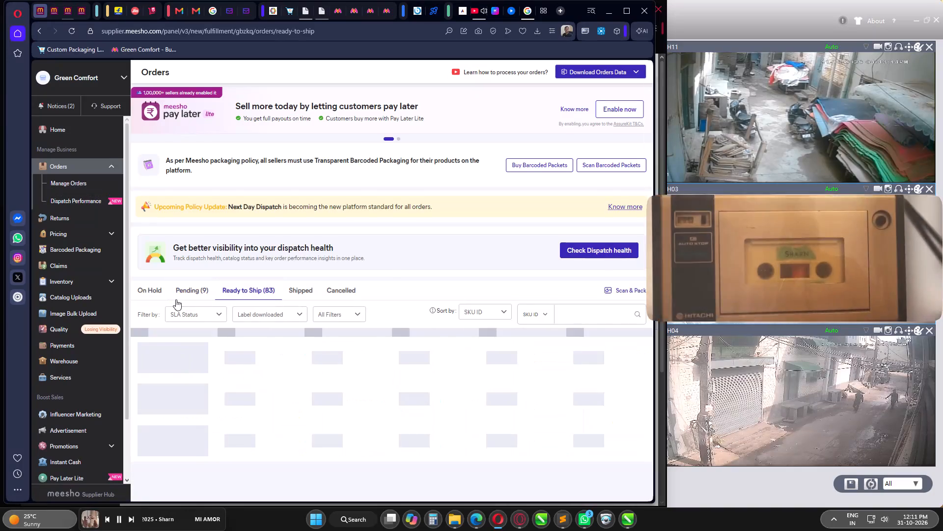
pyautogui.click(175, 289)
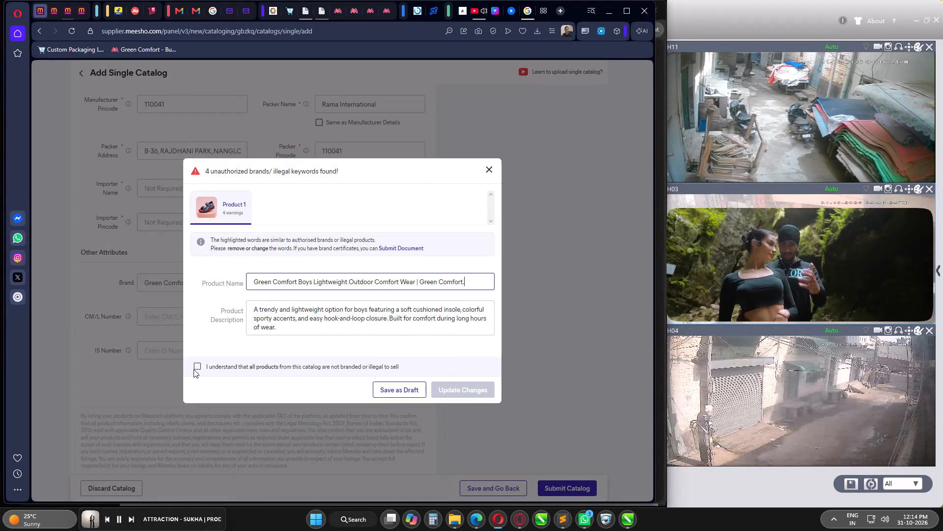
# Declare the products not branded or illegal, update the changes, submit the catalog for quality check, and close the visibility suggestions.
pyautogui.click(195, 366)
pyautogui.click(473, 387)
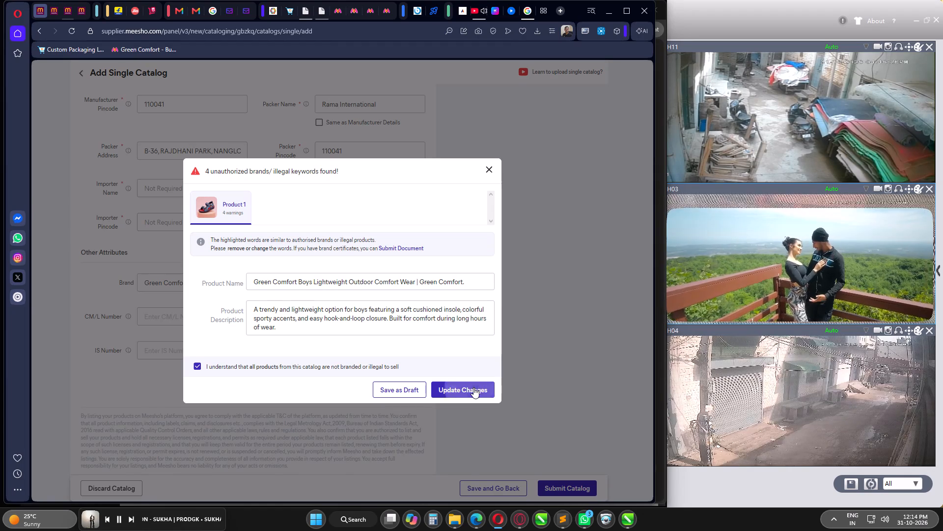
pyautogui.click(407, 299)
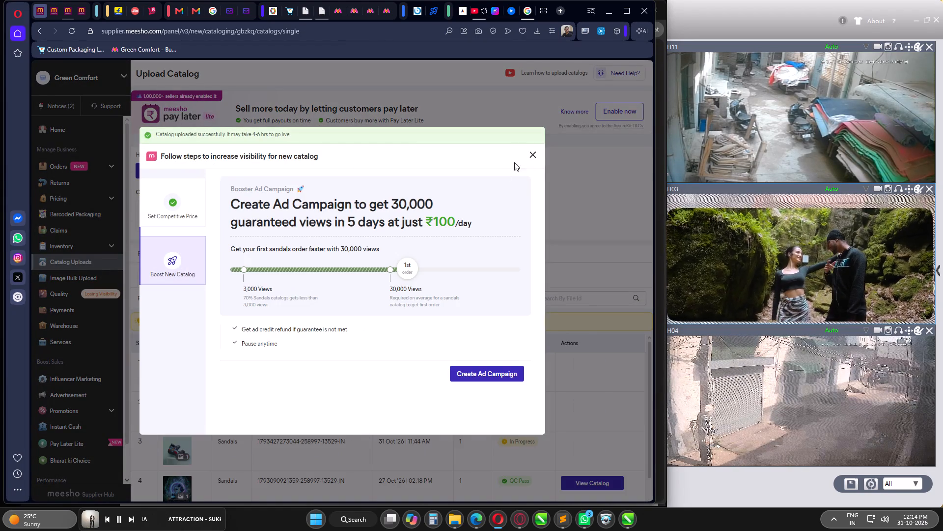
pyautogui.click(531, 154)
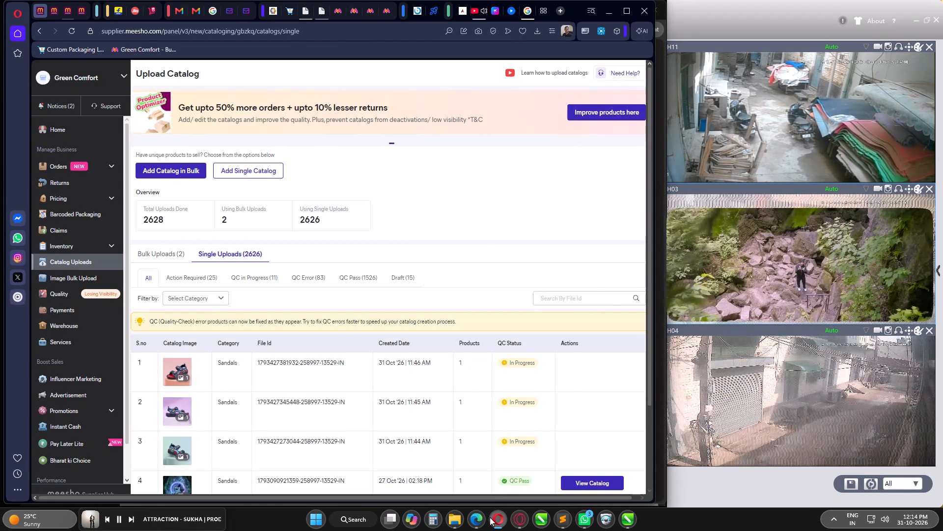
# Switch to File Explorer, bring its window into view, and open the CATALOG FILE folder inside MYNTRA.
pyautogui.click(462, 519)
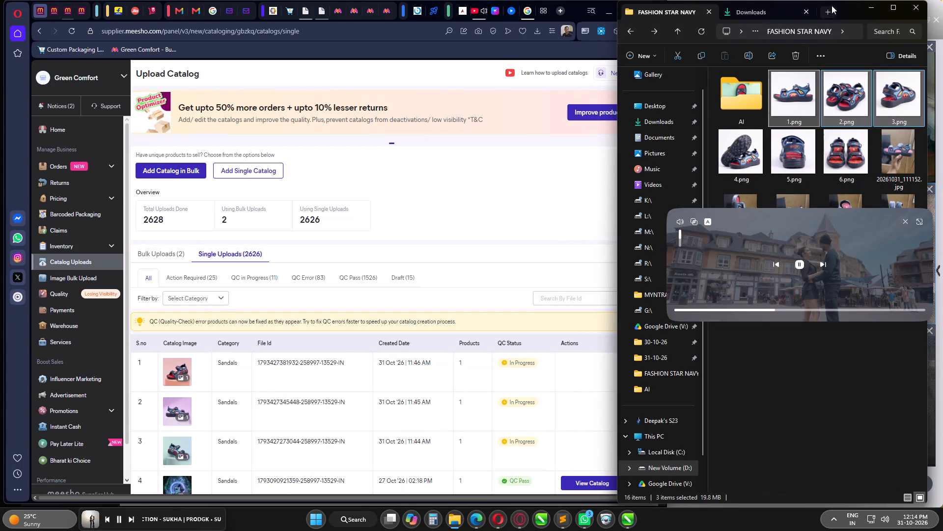
pyautogui.moveTo(846, 6); pyautogui.dragTo(540, 101)
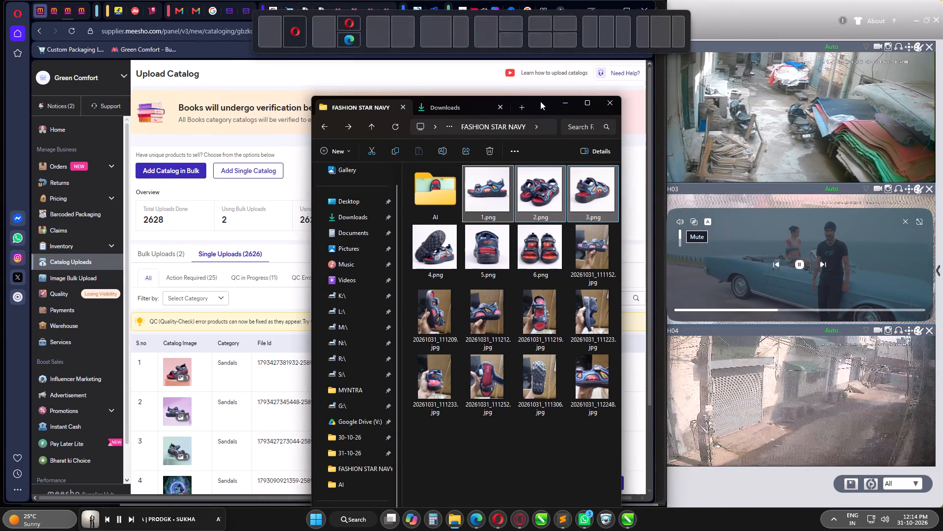
pyautogui.moveTo(543, 103); pyautogui.dragTo(588, 9)
pyautogui.click(494, 13)
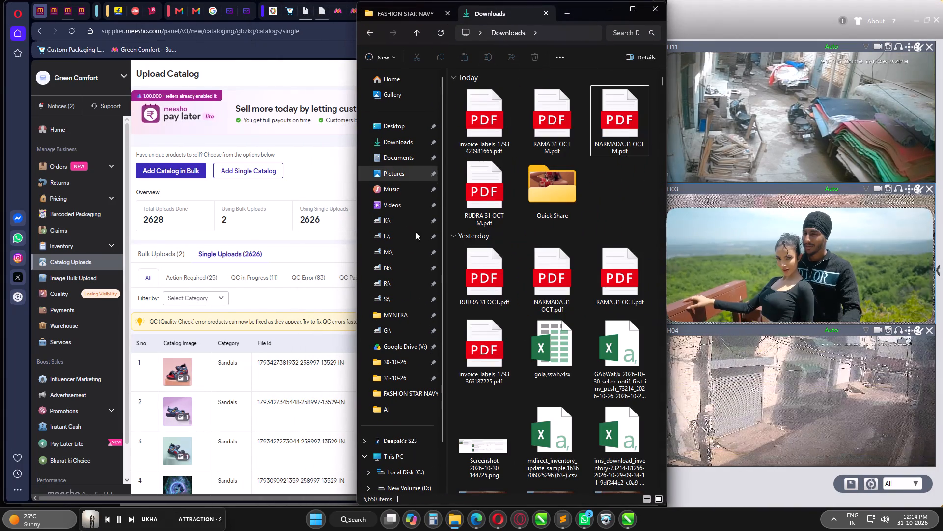
pyautogui.click(402, 318)
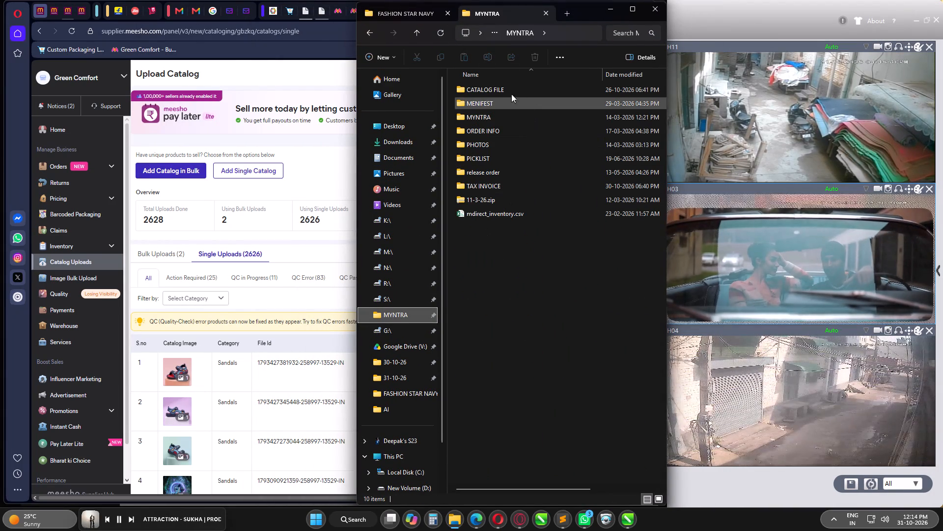
pyautogui.doubleClick(511, 90)
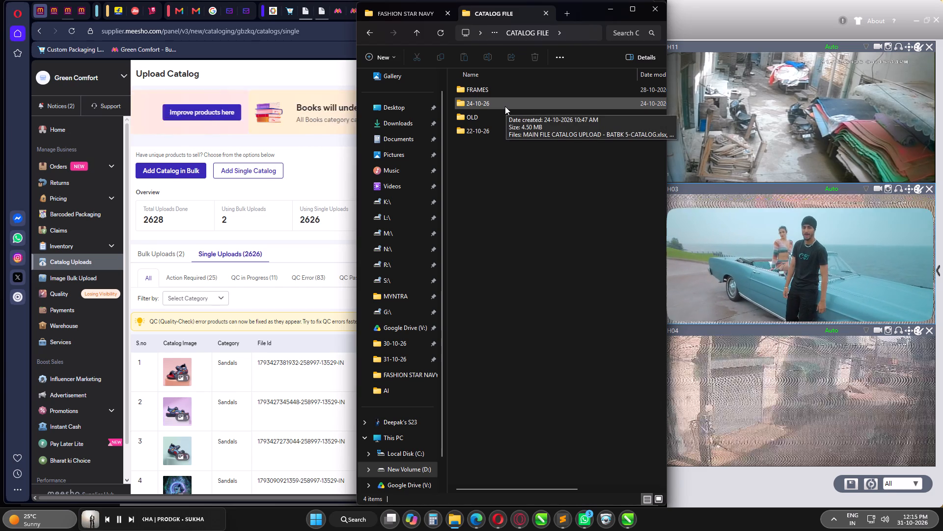
# Look through the 24-10-26 and 22-10-26 folders for an earlier catalog workbook that can serve as a base.
pyautogui.doubleClick(505, 106)
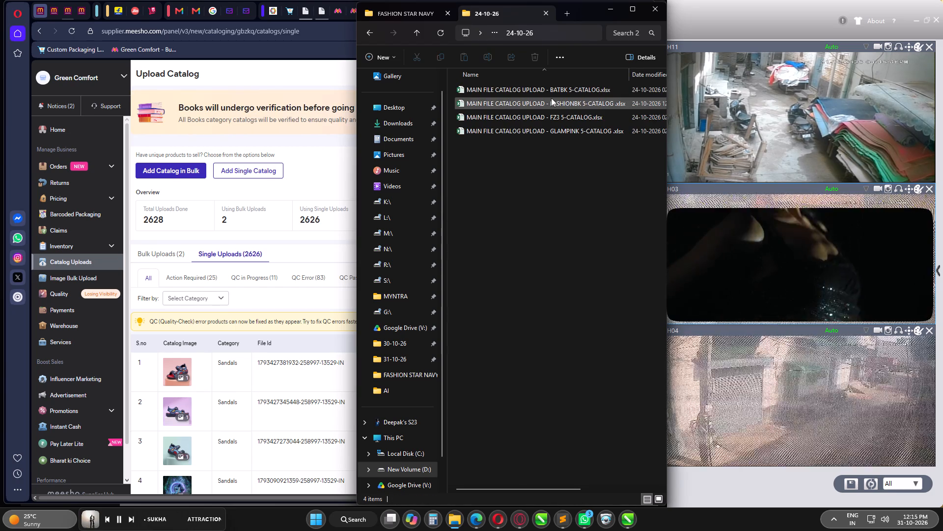
pyautogui.moveTo(631, 74); pyautogui.dragTo(649, 74)
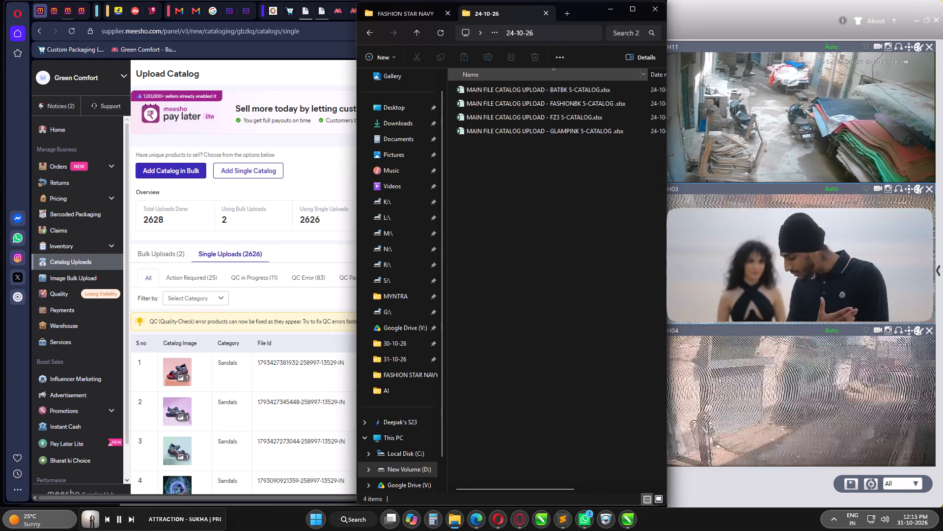
pyautogui.click(556, 191)
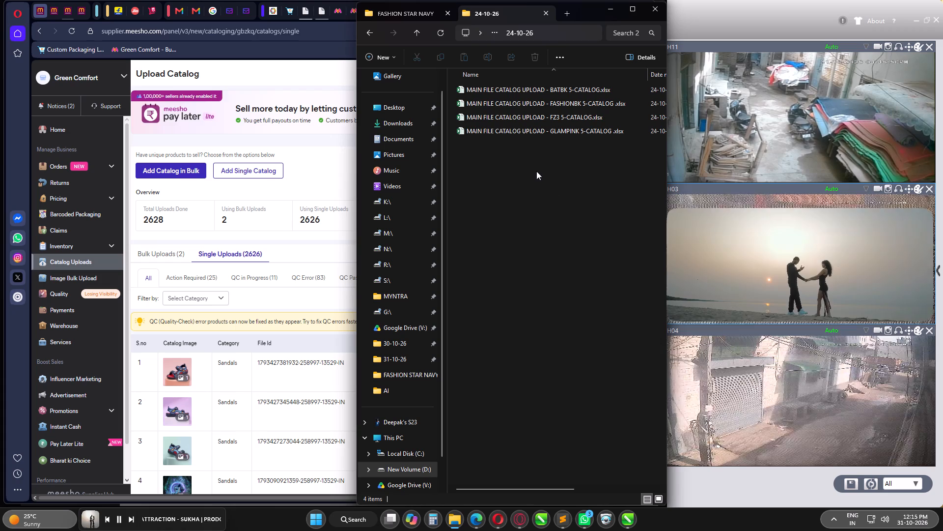
pyautogui.press('BackSpace')
pyautogui.doubleClick(472, 126)
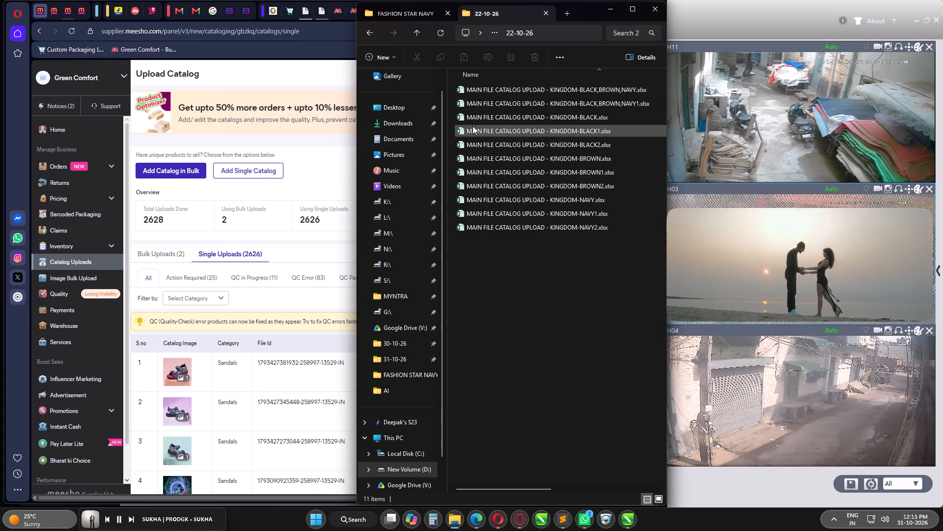
pyautogui.click(585, 298)
pyautogui.press('BackSpace')
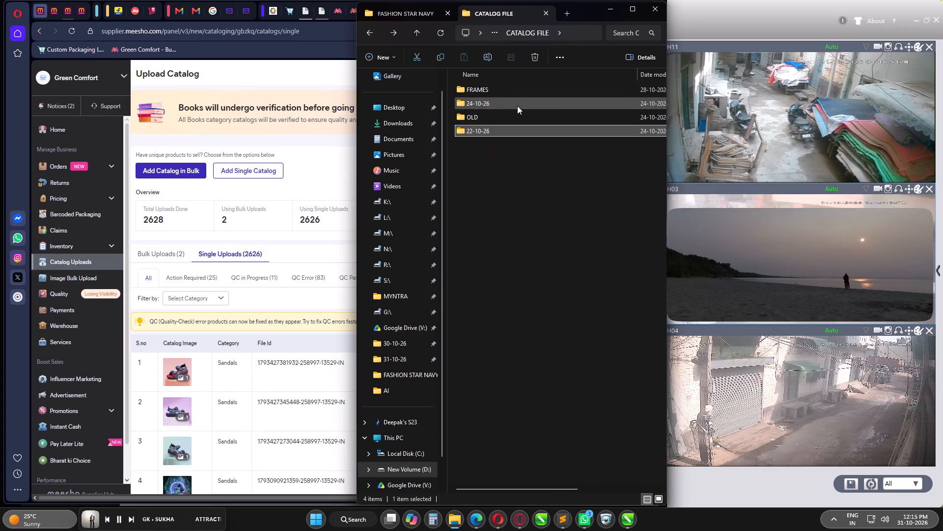
pyautogui.doubleClick(493, 104)
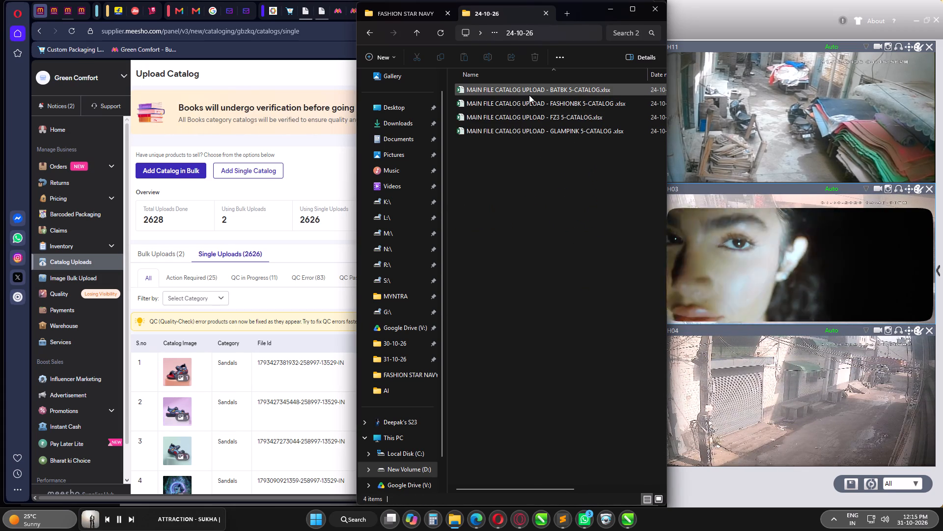
pyautogui.click(529, 95)
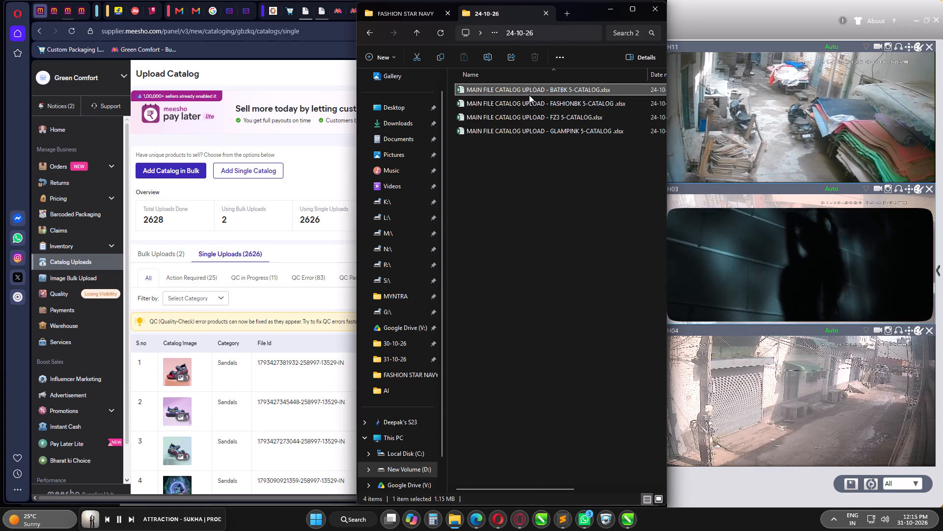
pyautogui.click(515, 264)
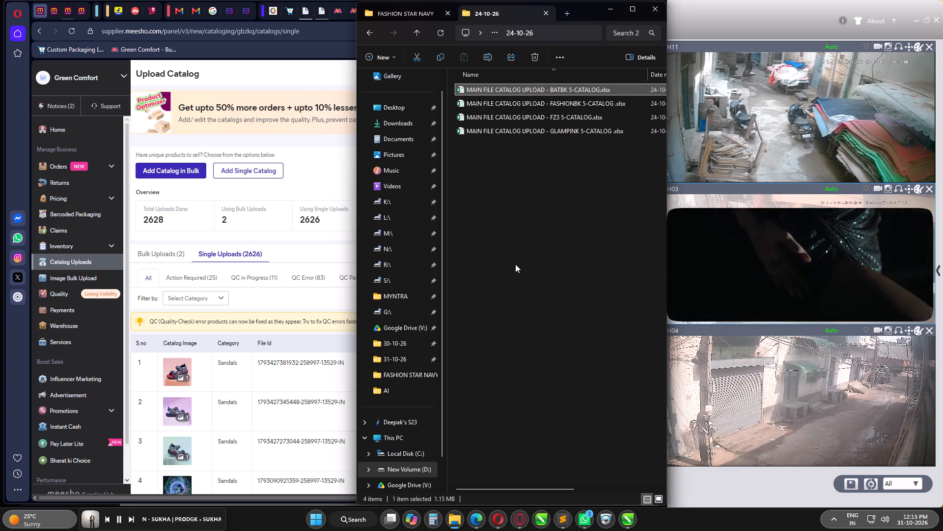
# Create a new folder named 31-10-26 inside CATALOG FILE.
pyautogui.press('BackSpace')
pyautogui.click(379, 52)
pyautogui.click(393, 79)
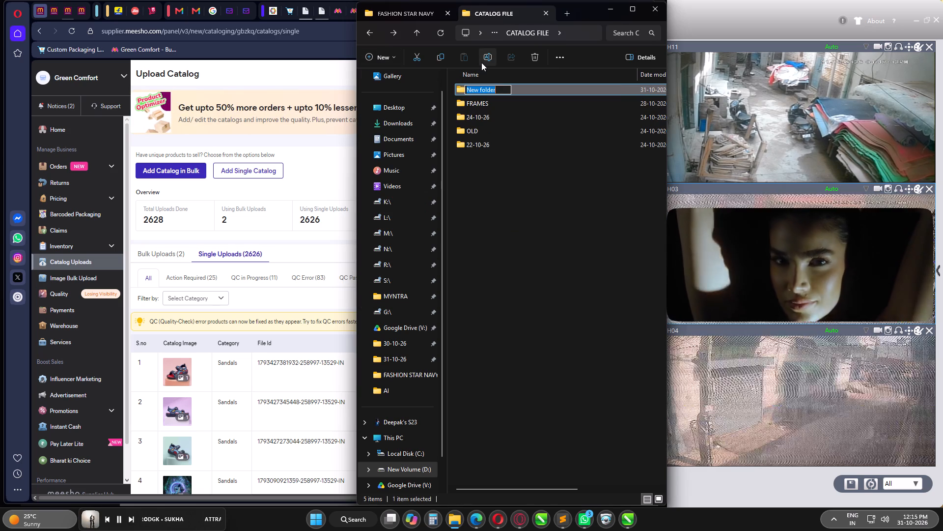
pyautogui.write('31-10-26')
pyautogui.press('Return')
# Copy the FASHIONBK 5-CATALOG workbook from the 24-10-26 folder into the 31-10-26 folder.
pyautogui.click(482, 110)
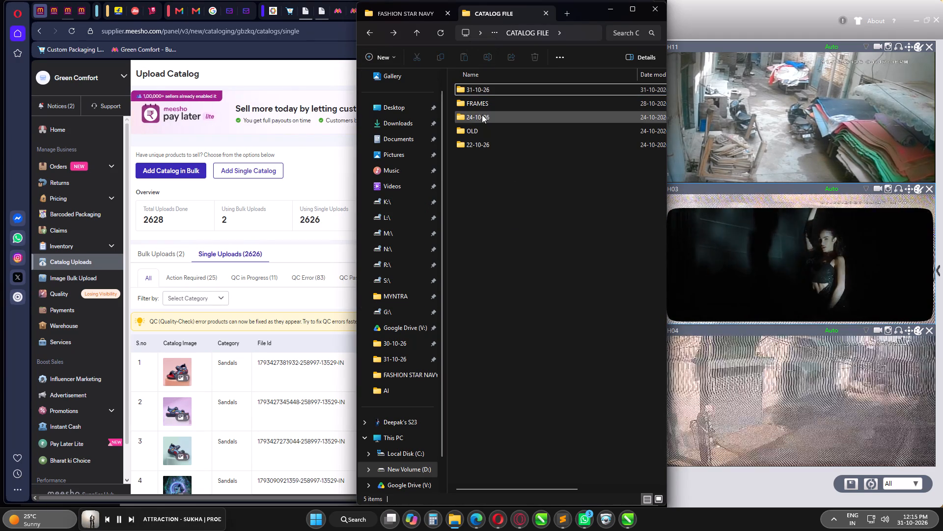
pyautogui.doubleClick(481, 117)
pyautogui.click(502, 90)
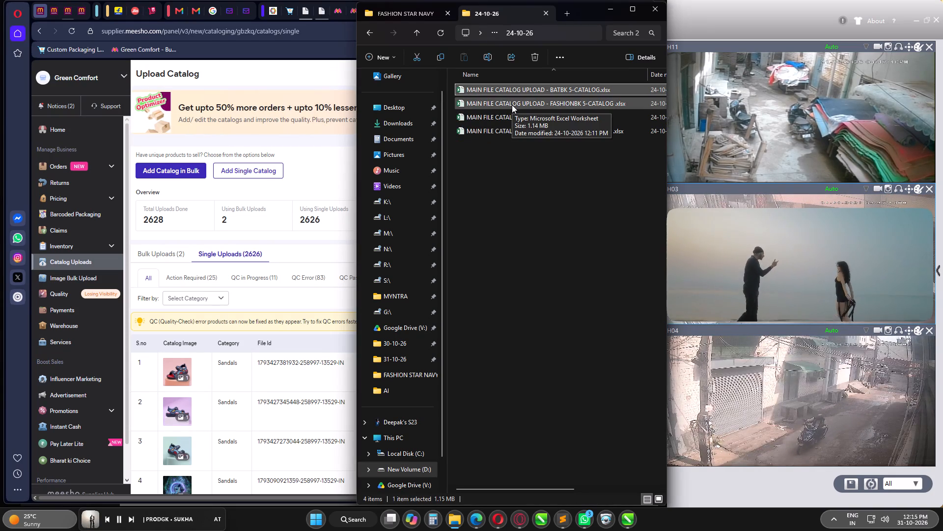
pyautogui.click(512, 105)
pyautogui.hotkey('ctrl', 'c')
pyautogui.click(509, 213)
pyautogui.press('BackSpace')
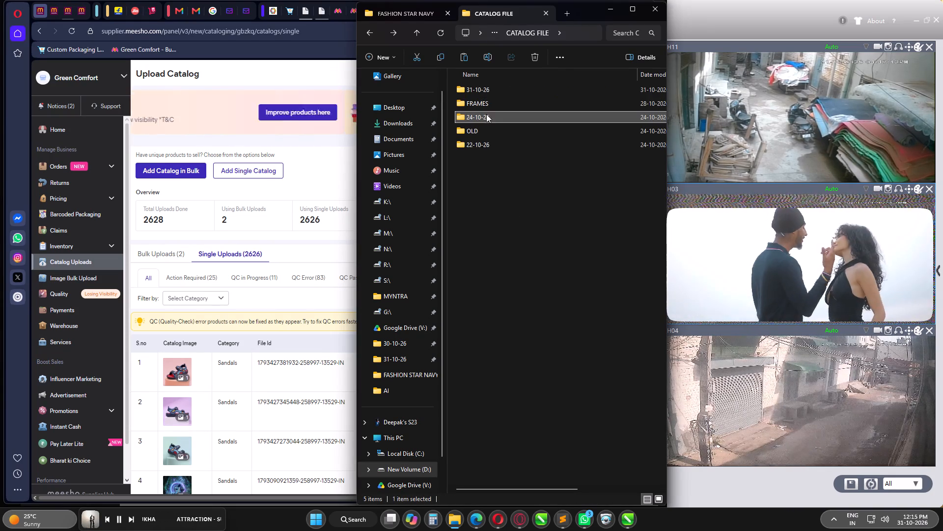
pyautogui.click(486, 96)
pyautogui.doubleClick(483, 91)
pyautogui.hotkey('ctrl', 'v')
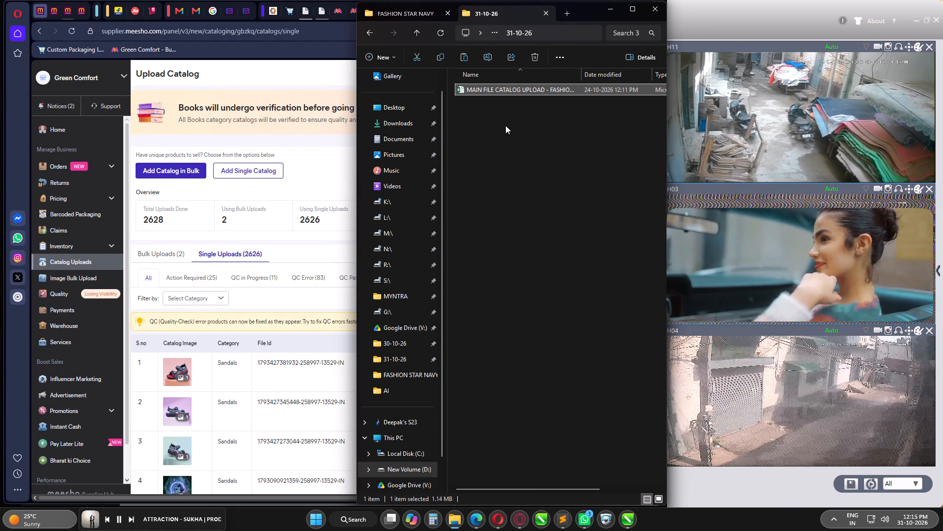
# Rename the copied workbook to "MAIN FILE CATALOG UPLOAD - FASHION-NAVY 5-CATALOG", replacing BK with -NAVY.
pyautogui.press('F2')
pyautogui.press('Right')
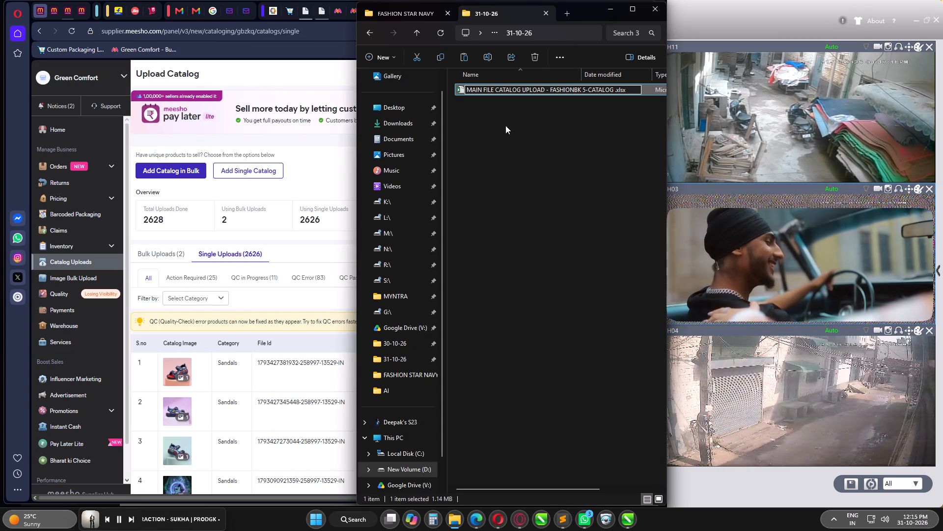
pyautogui.press('Left')
pyautogui.press('Left')
pyautogui.press('Left')
pyautogui.press('Left')
pyautogui.press('Left')
pyautogui.press('Left')
pyautogui.press('Left')
pyautogui.press('Left')
pyautogui.press('Left')
pyautogui.press('Left')
pyautogui.press('Left')
pyautogui.press('Left')
pyautogui.press('Left')
pyautogui.press('Left')
pyautogui.press('Left')
pyautogui.press('Left')
pyautogui.press('Left')
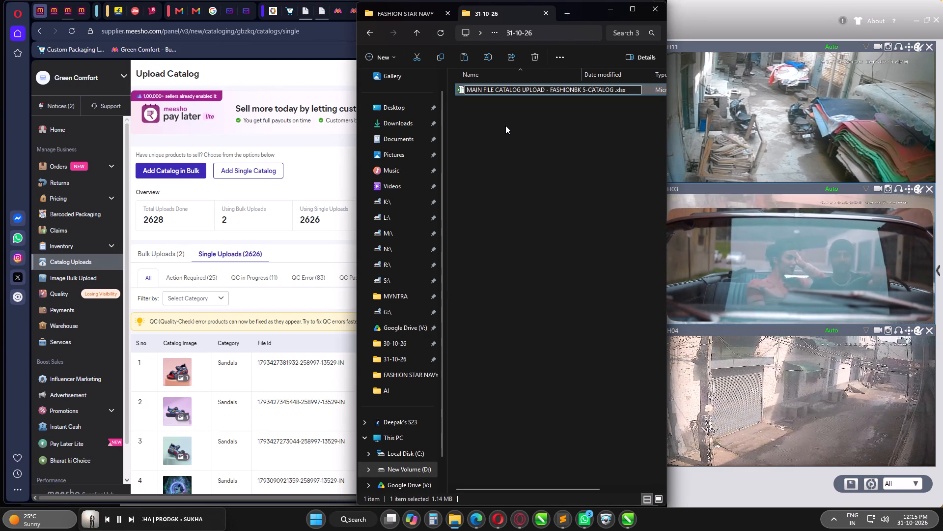
pyautogui.press('Left')
pyautogui.press('Left')
pyautogui.press('Left')
pyautogui.press('Left')
pyautogui.press('Left')
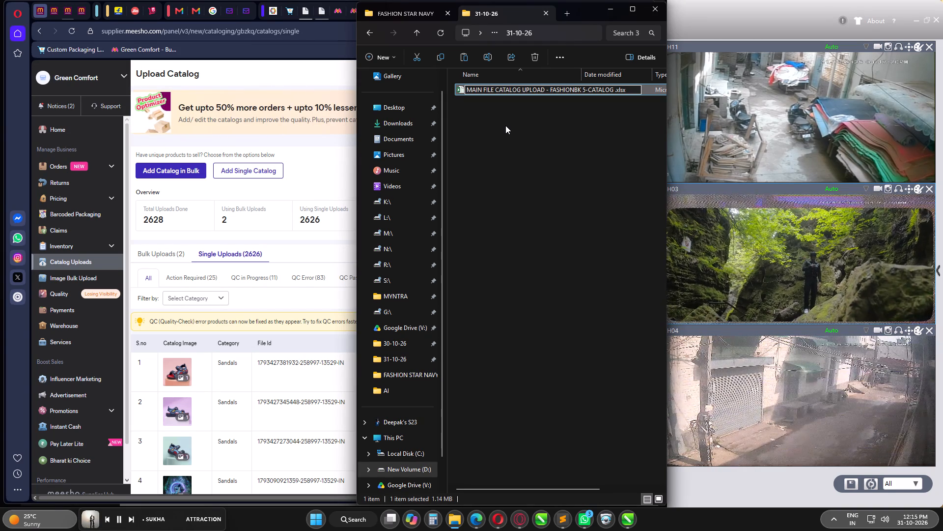
pyautogui.press('Left')
pyautogui.press('Right')
pyautogui.press('Right')
pyautogui.press('Right')
pyautogui.press('Right')
pyautogui.press('Right')
pyautogui.press('Right')
pyautogui.press('Right')
pyautogui.press('Right')
pyautogui.press('Right')
pyautogui.press('Right')
pyautogui.press('Right')
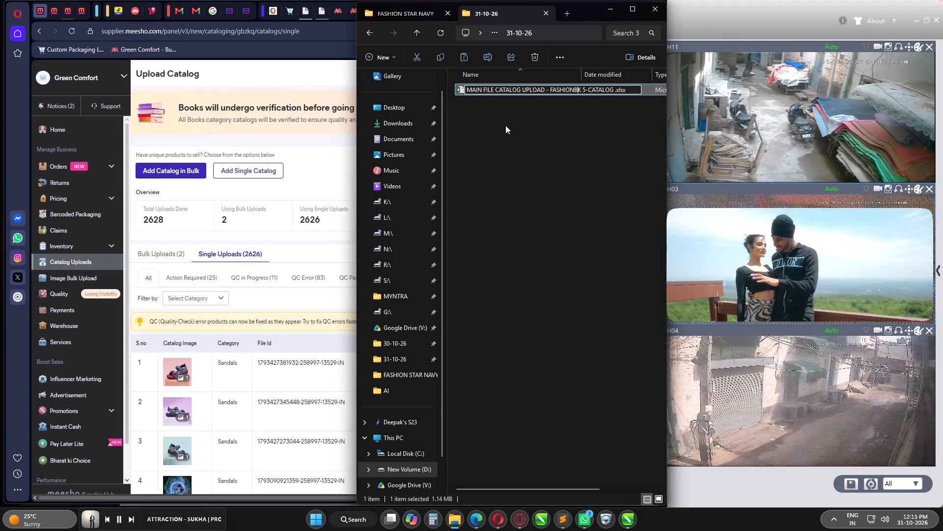
pyautogui.press('Right')
pyautogui.press('BackSpace')
pyautogui.press('BackSpace')
pyautogui.write('-NAVY')
pyautogui.press('Return')
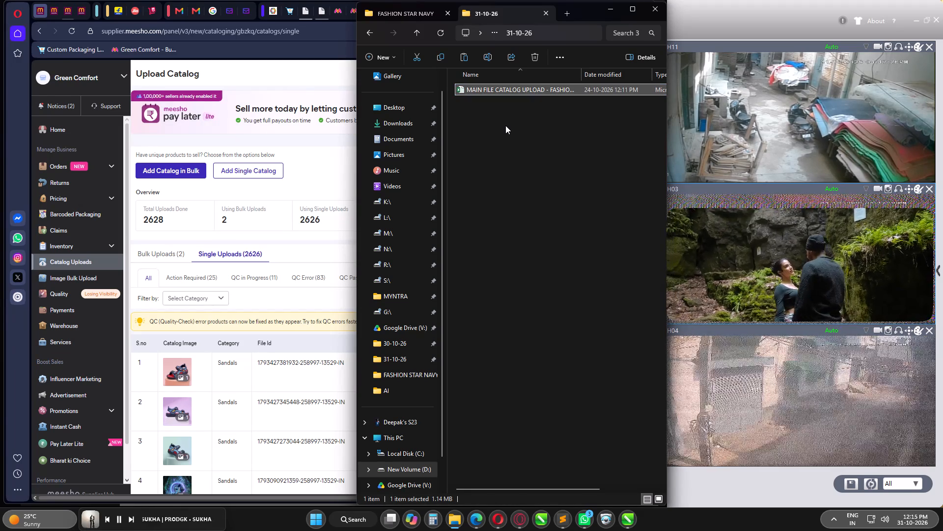
# Open the FASHION-NAVY workbook in Excel, enlarge its window, enable editing and content, and continue without updating the links.
pyautogui.press('Return')
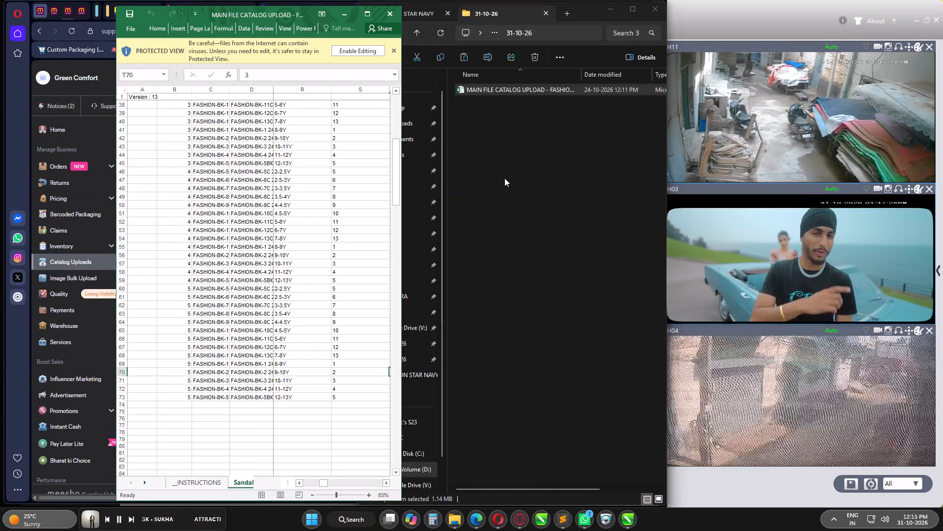
pyautogui.click(370, 151)
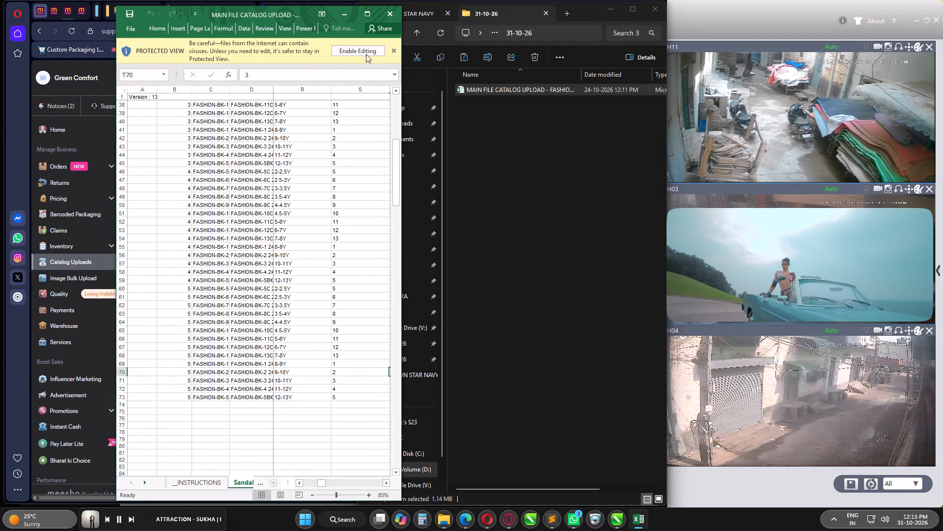
pyautogui.click(365, 50)
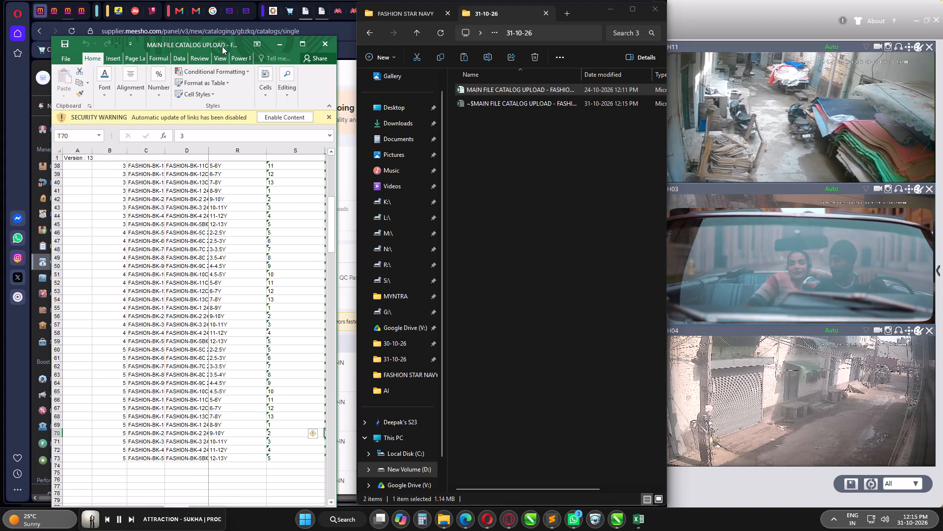
pyautogui.moveTo(223, 43); pyautogui.dragTo(185, 9)
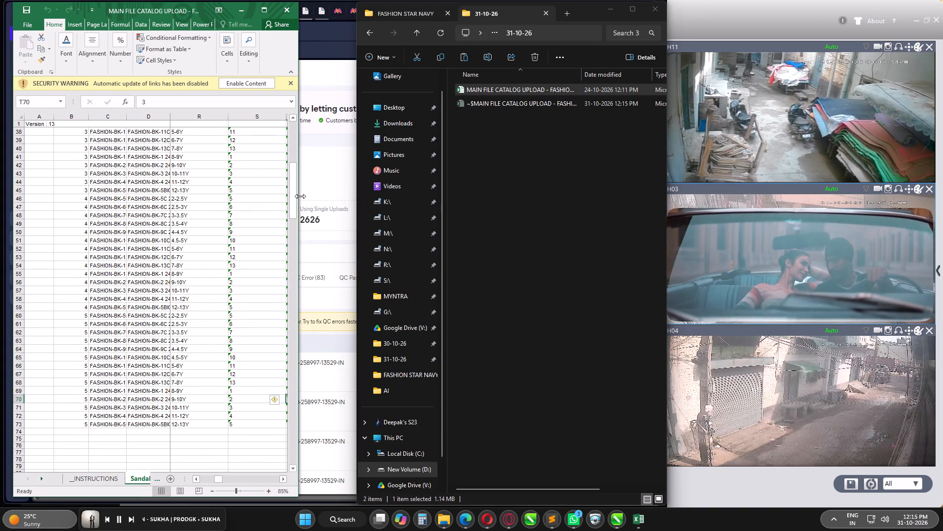
pyautogui.moveTo(300, 196); pyautogui.dragTo(601, 193)
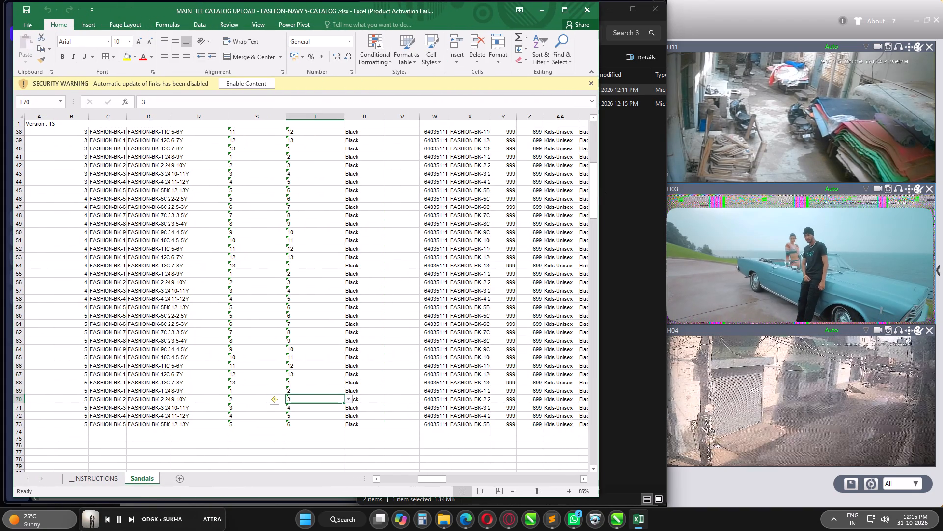
pyautogui.click(263, 87)
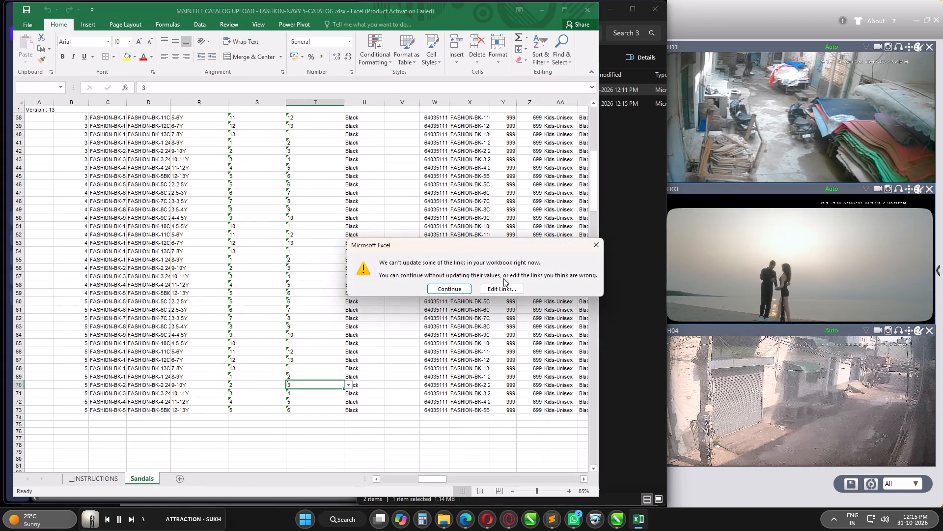
pyautogui.click(450, 286)
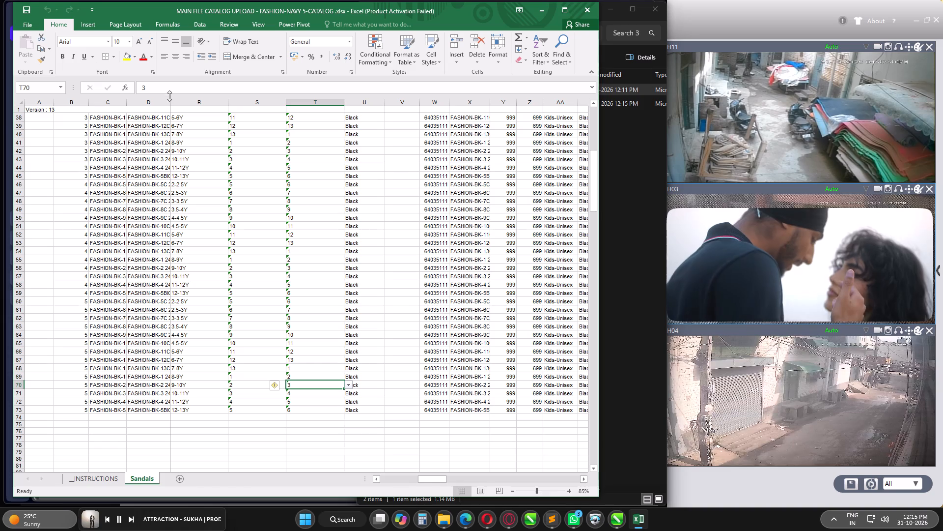
# Widen column D of the Sandals sheet to show more of the FASHION-BK codes.
pyautogui.click(218, 219)
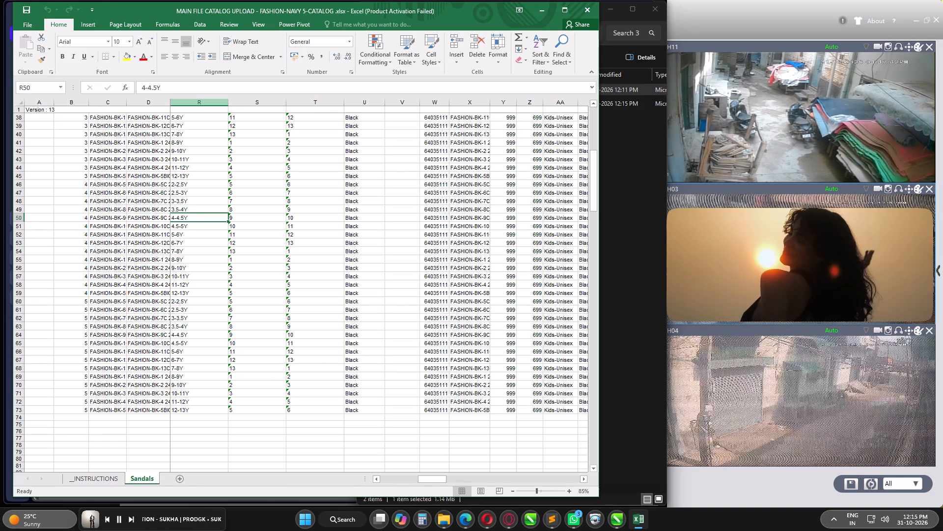
pyautogui.moveTo(170, 103); pyautogui.dragTo(187, 102)
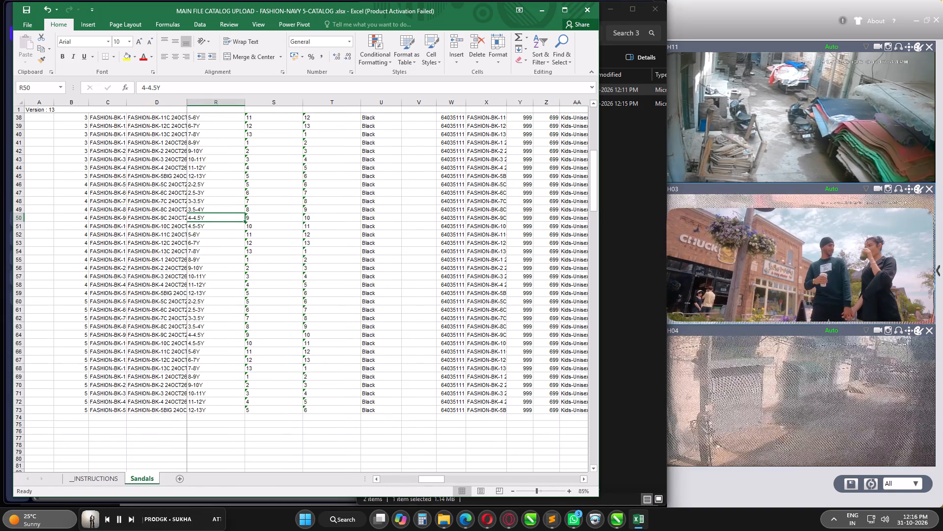
pyautogui.keyDown('ctrl'); pyautogui.scroll(1, 138, 282); pyautogui.keyUp('ctrl')
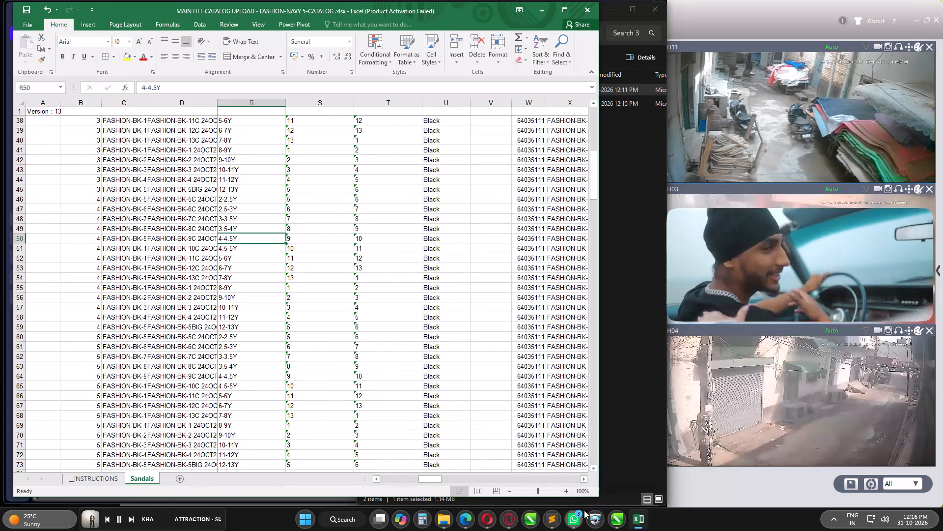
# Check the FASHION-NAVY sandal's entry in the CorelDRAW order sheet and return to the Excel workbook.
pyautogui.click(614, 522)
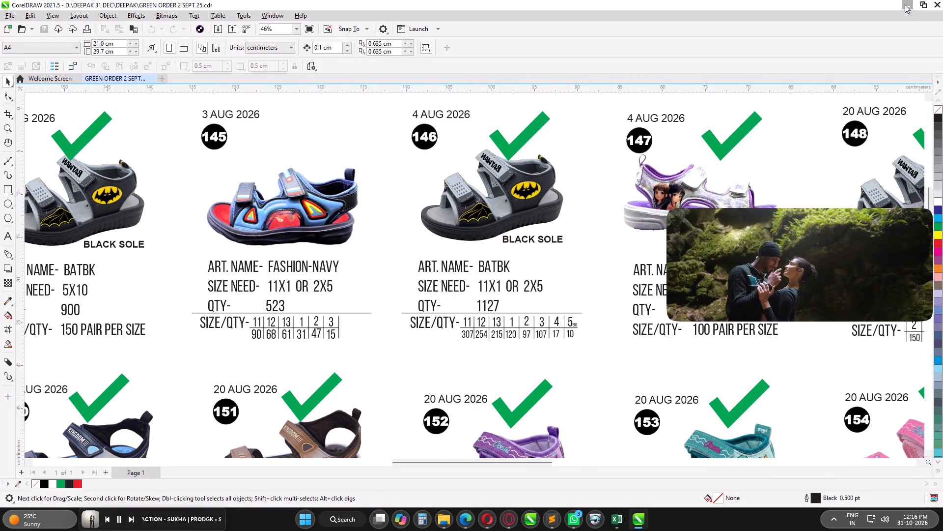
pyautogui.click(905, 4)
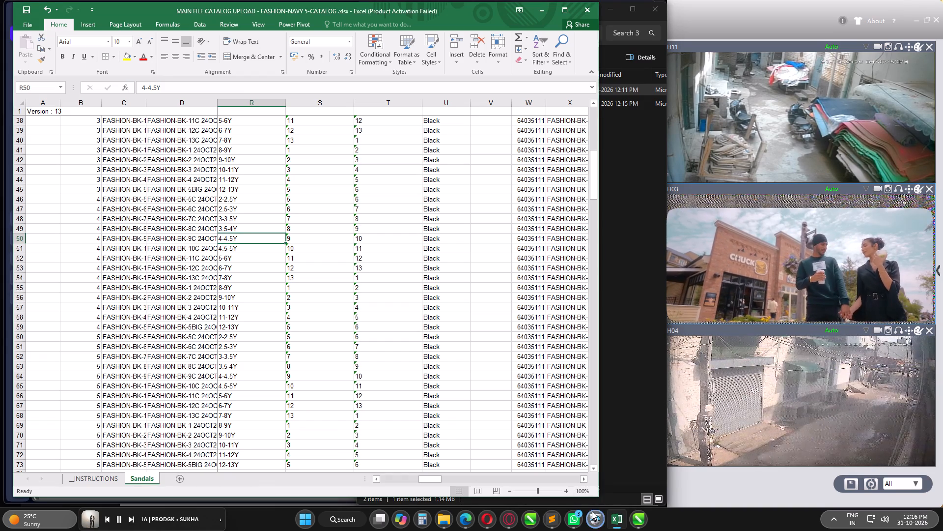
# Check the FASHION-NAVY sandal's size and quantity entry in the CorelDRAW order sheet and return to the Excel workbook.
pyautogui.click(638, 519)
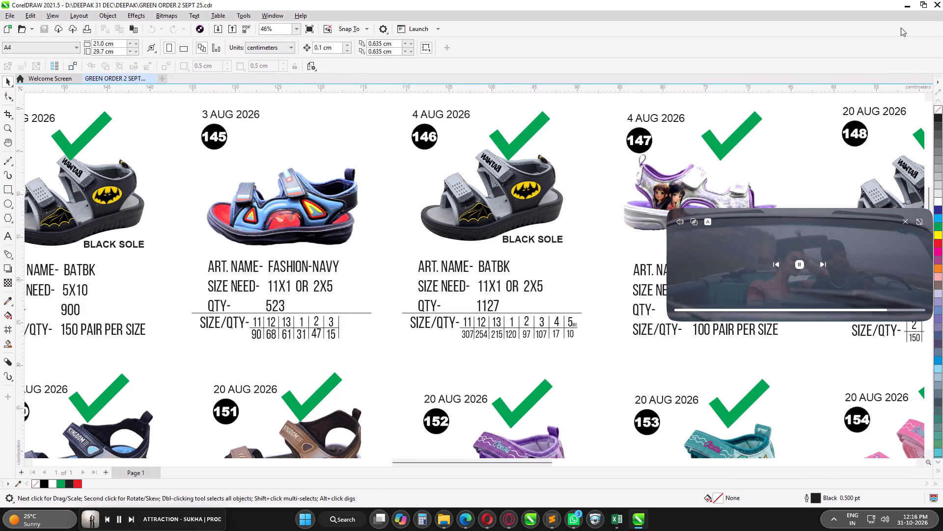
pyautogui.click(911, 6)
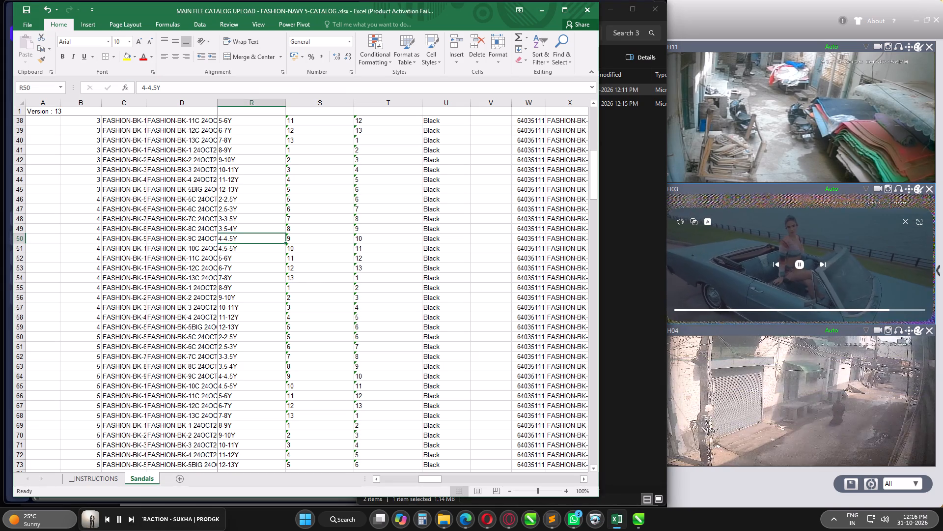
# Widen column C of the Sandals sheet to show more of the vendorSkuCode values.
pyautogui.scroll(8, 182, 226)
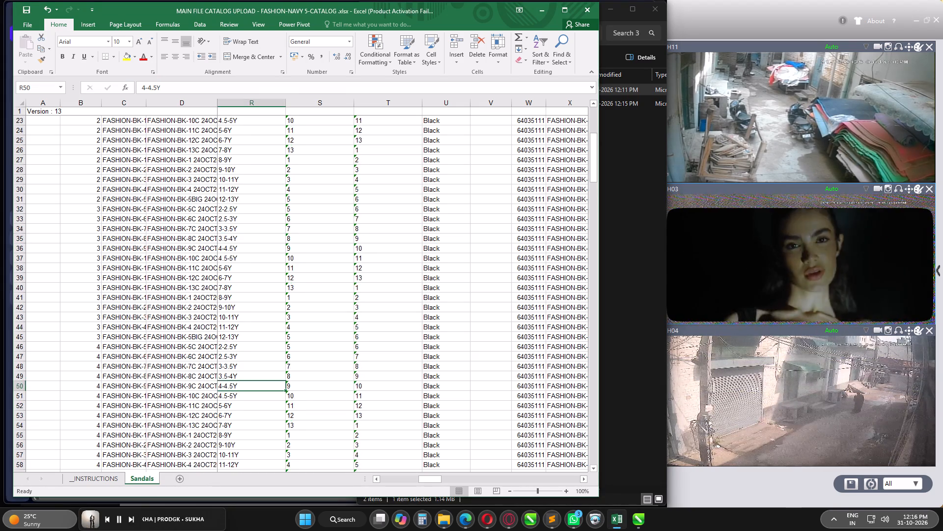
pyautogui.scroll(18, 182, 226)
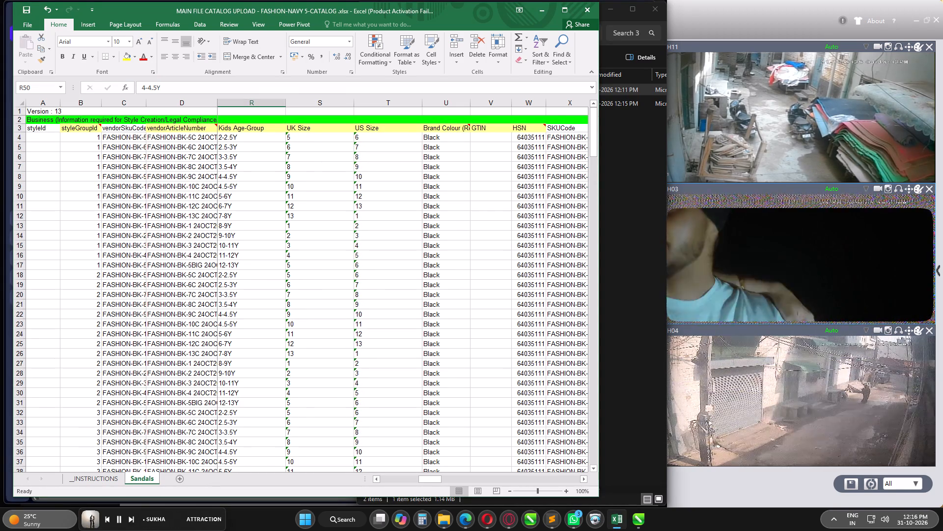
pyautogui.click(20, 226)
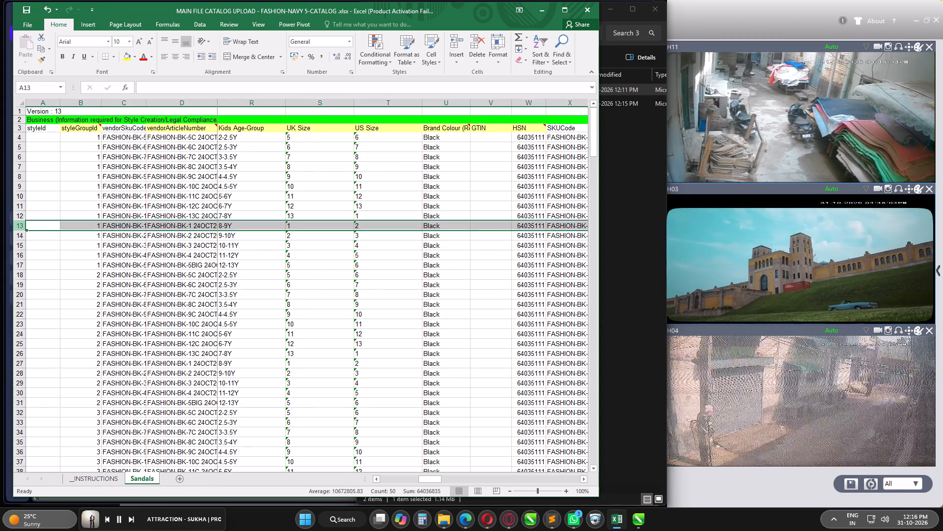
pyautogui.press('Up')
pyautogui.press('Up')
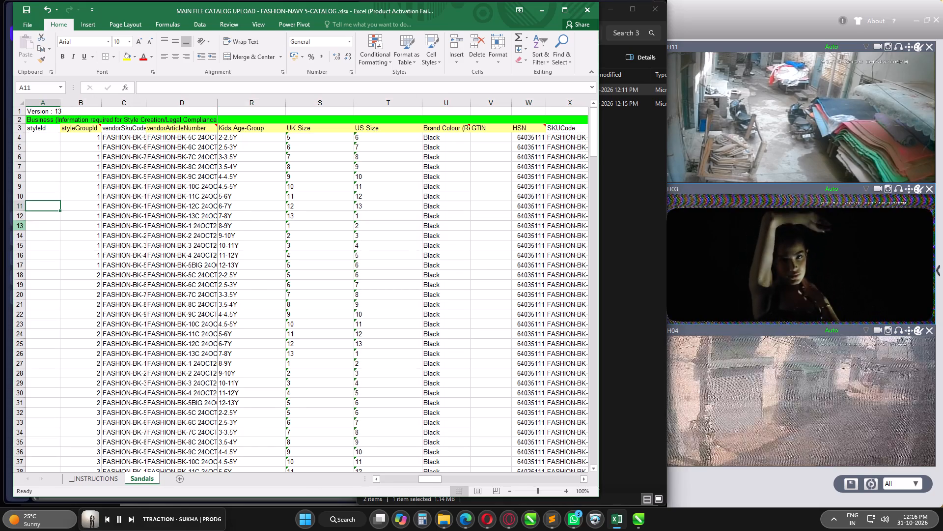
pyautogui.click(18, 193)
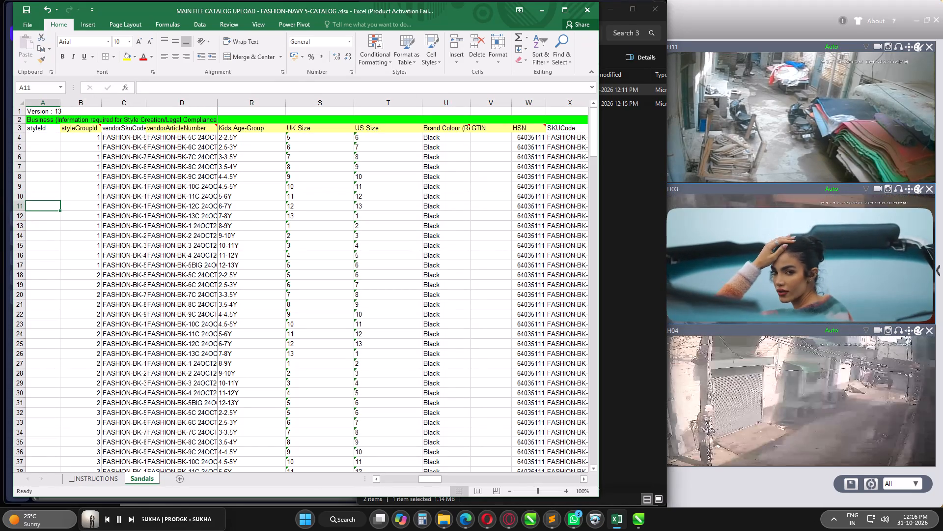
pyautogui.moveTo(145, 100); pyautogui.dragTo(169, 94)
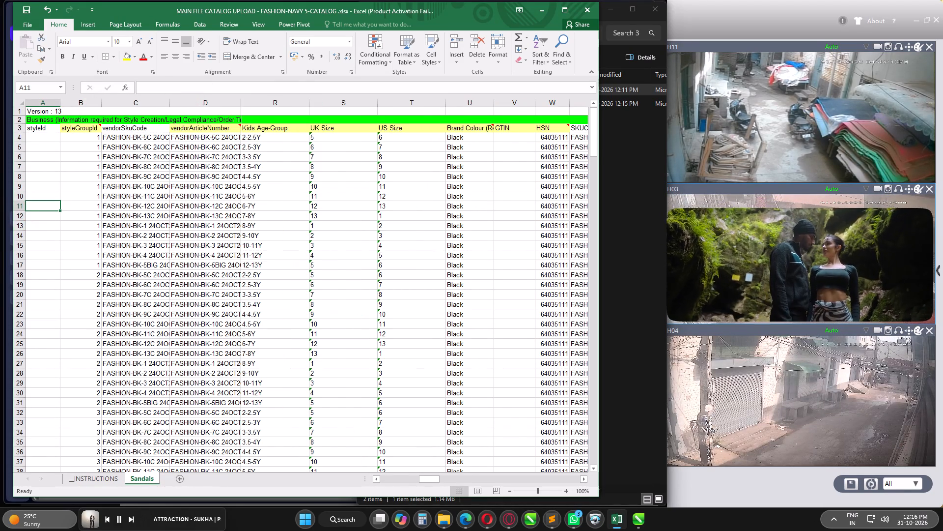
# Delete rows 4 to 9 of the Sandals sheet, removing the first style group's sizes 5C to 10C.
pyautogui.click(21, 139)
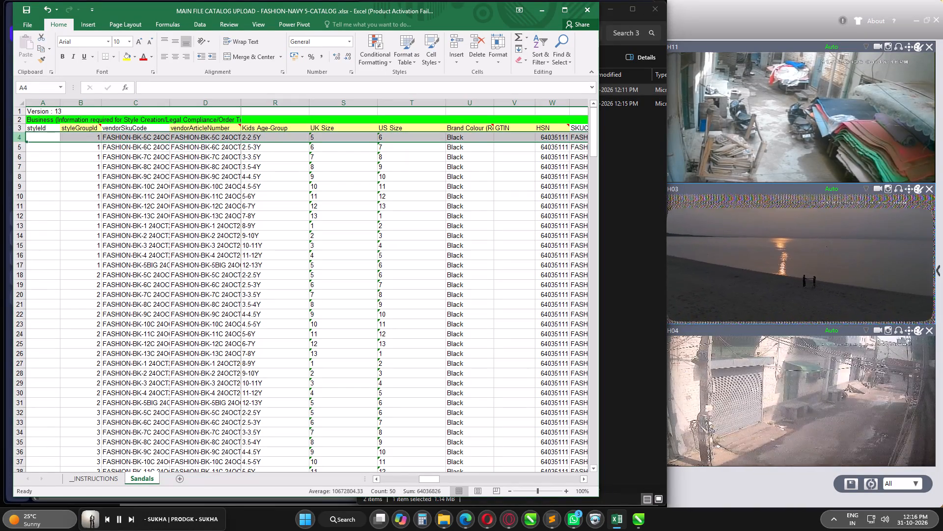
pyautogui.moveTo(21, 137); pyautogui.dragTo(18, 151)
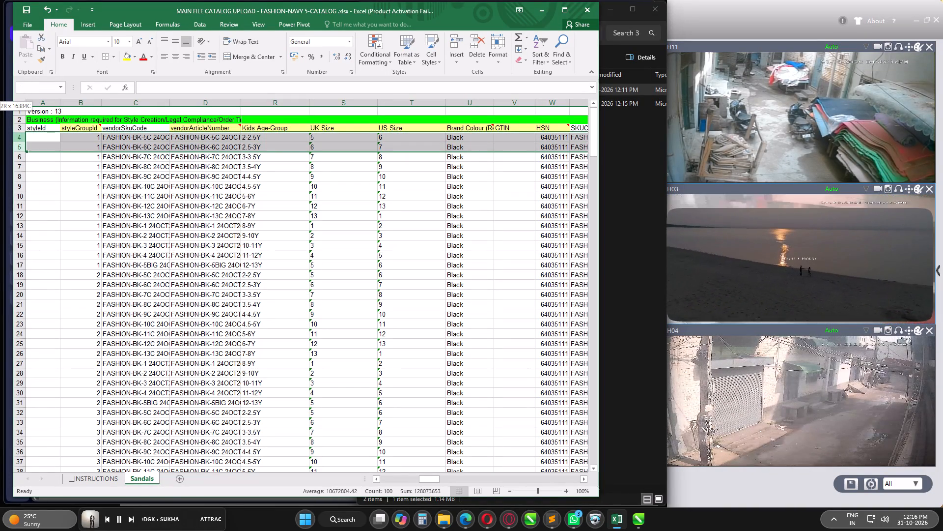
pyautogui.moveTo(18, 151); pyautogui.dragTo(16, 173)
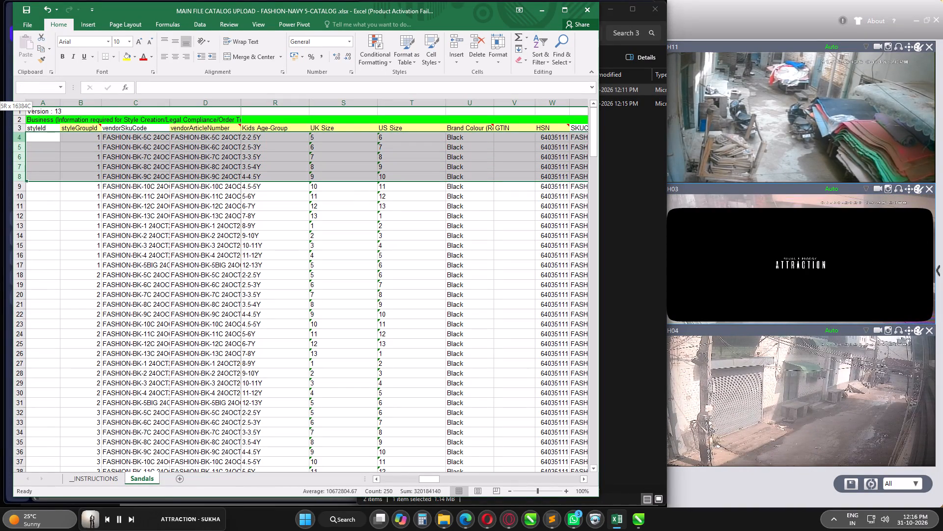
pyautogui.moveTo(16, 173); pyautogui.dragTo(15, 188)
pyautogui.hotkey('ctrl', '-')
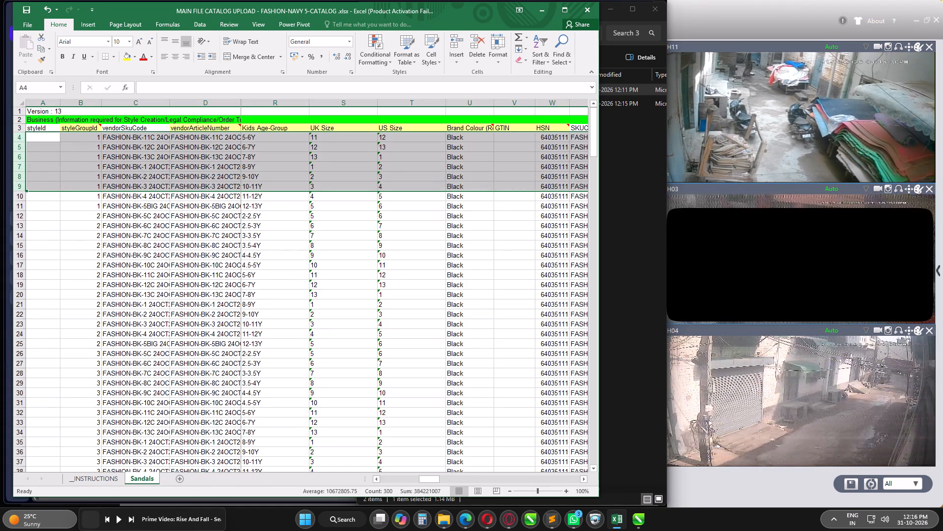
# Delete rows 10 to 67 of the Sandals sheet, from the first group's size 4 row through the last style group.
pyautogui.click(178, 215)
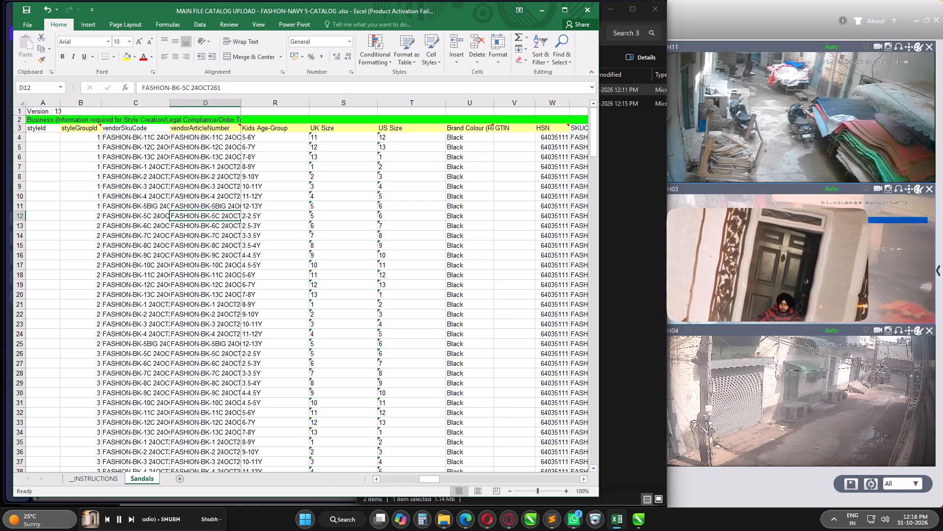
pyautogui.click(20, 197)
pyautogui.hotkey('ctrl', 'shift', 'Down')
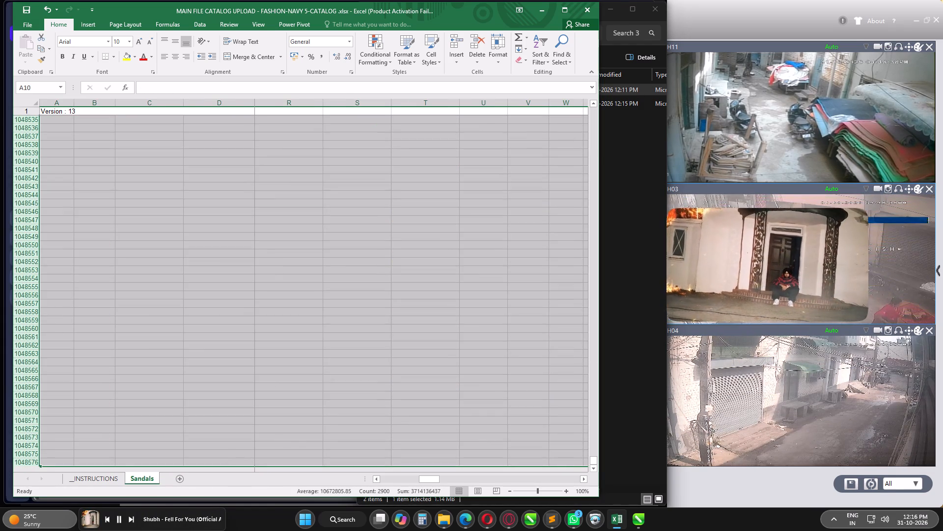
pyautogui.hotkey('ctrl', 'shift', 'Up')
pyautogui.hotkey('shift', 'Down')
pyautogui.hotkey('shift', 'Down')
pyautogui.hotkey('shift', 'Down')
pyautogui.hotkey('shift', 'Down')
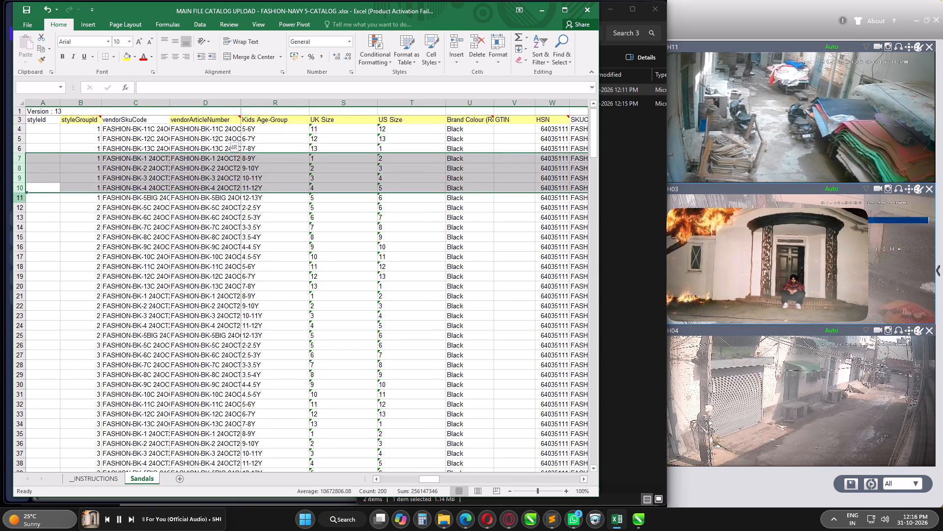
pyautogui.hotkey('ctrl', 'shift', 'Down')
pyautogui.hotkey('ctrl', 'shift', 'Up')
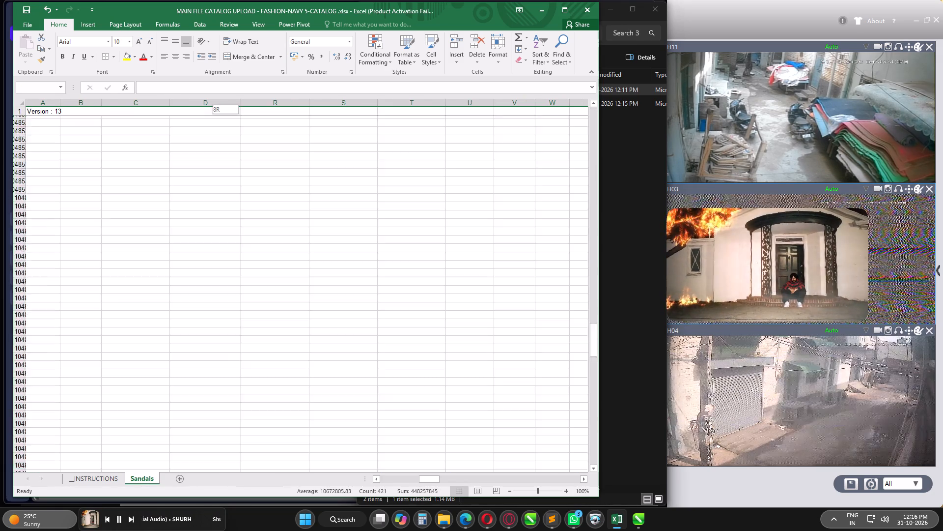
pyautogui.hotkey('shift', 'Down')
pyautogui.hotkey('shift', 'Down')
pyautogui.hotkey('shift', 'Down')
pyautogui.hotkey('shift', 'Down')
pyautogui.hotkey('shift', 'Down')
pyautogui.hotkey('shift', 'Down')
pyautogui.hotkey('shift', 'Down')
pyautogui.hotkey('shift', 'Down')
pyautogui.hotkey('shift', 'Down')
pyautogui.hotkey('shift', 'Down')
pyautogui.hotkey('shift', 'Down')
pyautogui.hotkey('shift', 'Down')
pyautogui.hotkey('shift', 'Down')
pyautogui.hotkey('shift', 'Down')
pyautogui.hotkey('shift', 'Down')
pyautogui.hotkey('shift', 'Down')
pyautogui.hotkey('shift', 'Down')
pyautogui.hotkey('shift', 'Down')
pyautogui.hotkey('shift', 'Down')
pyautogui.hotkey('shift', 'Down')
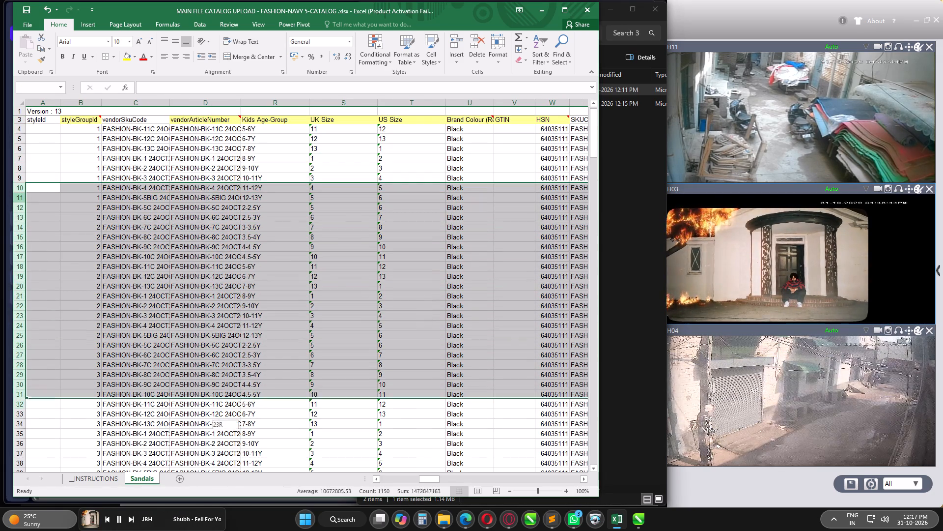
pyautogui.hotkey('shift', 'Up')
pyautogui.hotkey('shift', 'Up')
pyautogui.hotkey('shift', 'Up')
pyautogui.hotkey('shift', 'Up')
pyautogui.hotkey('shift', 'Up')
pyautogui.hotkey('shift', 'Up')
pyautogui.hotkey('shift', 'Up')
pyautogui.hotkey('shift', 'Up')
pyautogui.hotkey('shift', 'Up')
pyautogui.hotkey('shift', 'Up')
pyautogui.hotkey('shift', 'Up')
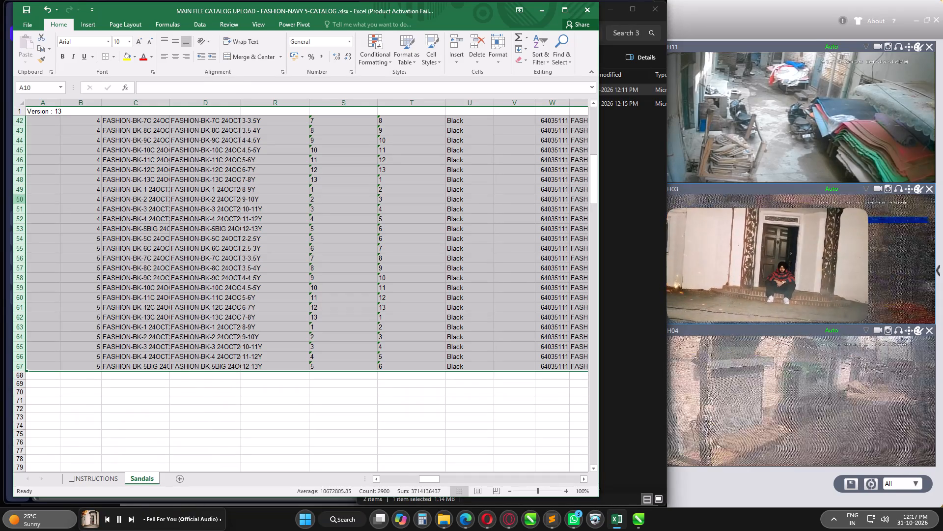
pyautogui.hotkey('ctrl', '-')
pyautogui.click(149, 220)
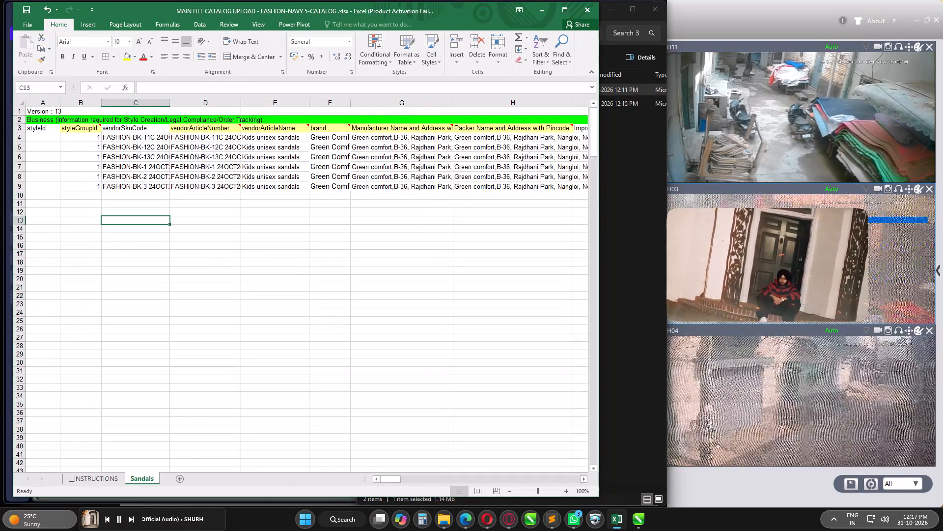
# Change the vendorSkuCode in C4 to FASHION-NAVY-11C, dropping the date suffix and copying NAVY for reuse.
pyautogui.doubleClick(141, 140)
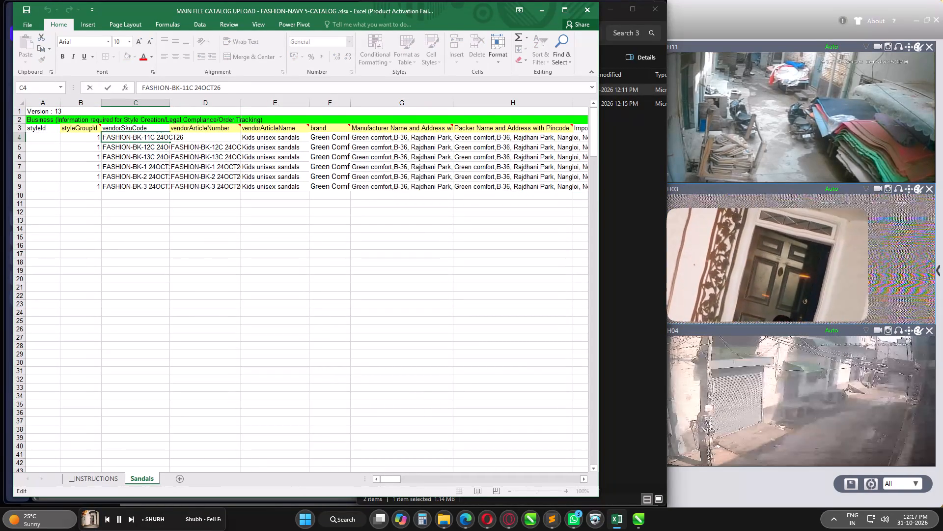
pyautogui.press('BackSpace')
pyautogui.press('BackSpace')
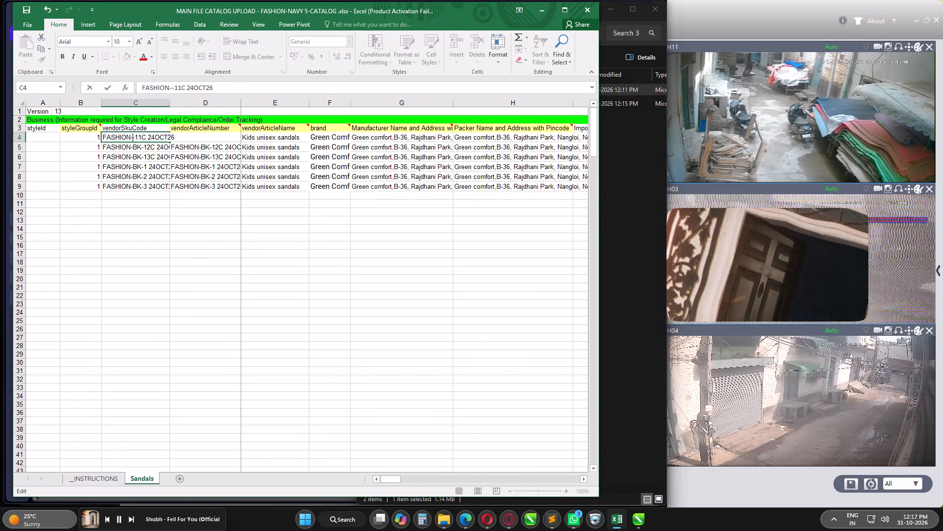
pyautogui.write('NAVY')
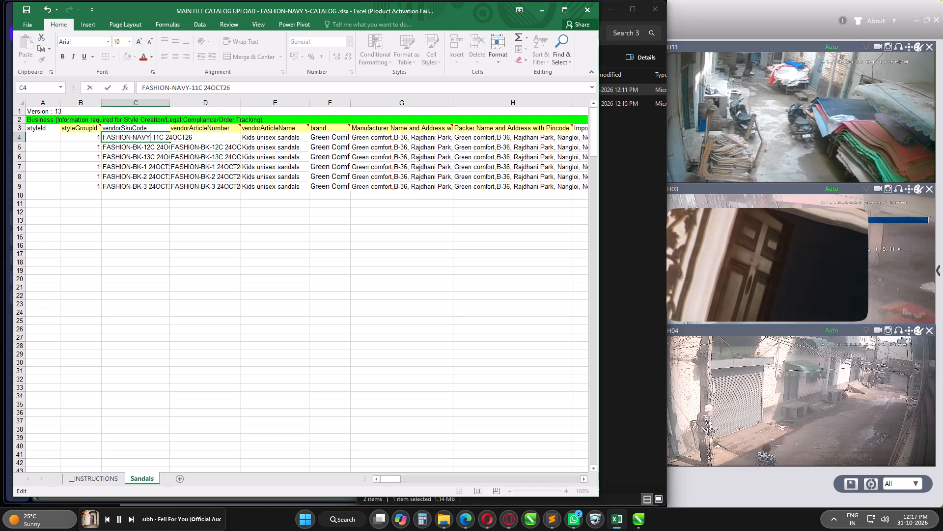
pyautogui.hotkey('shift', 'Left')
pyautogui.hotkey('shift', 'Left')
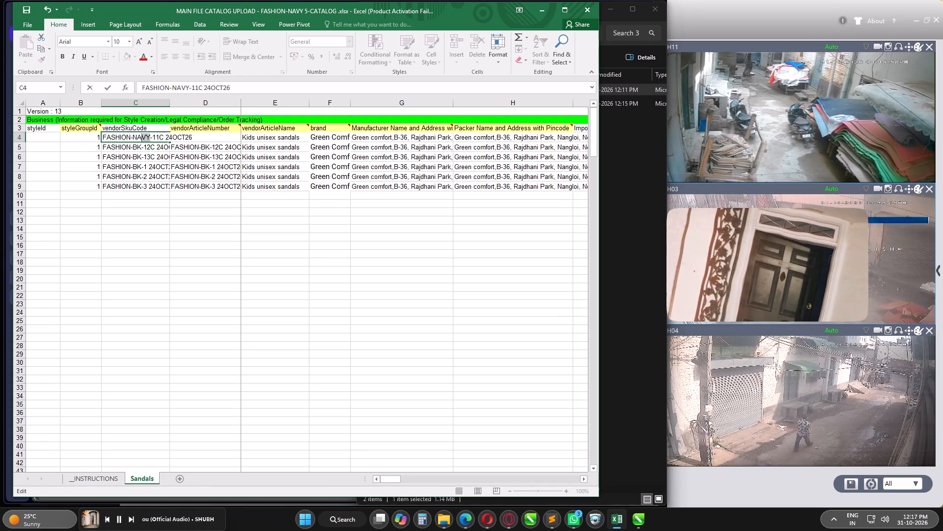
pyautogui.hotkey('shift', 'Left')
pyautogui.hotkey('shift', 'Left')
pyautogui.hotkey('ctrl', 'c')
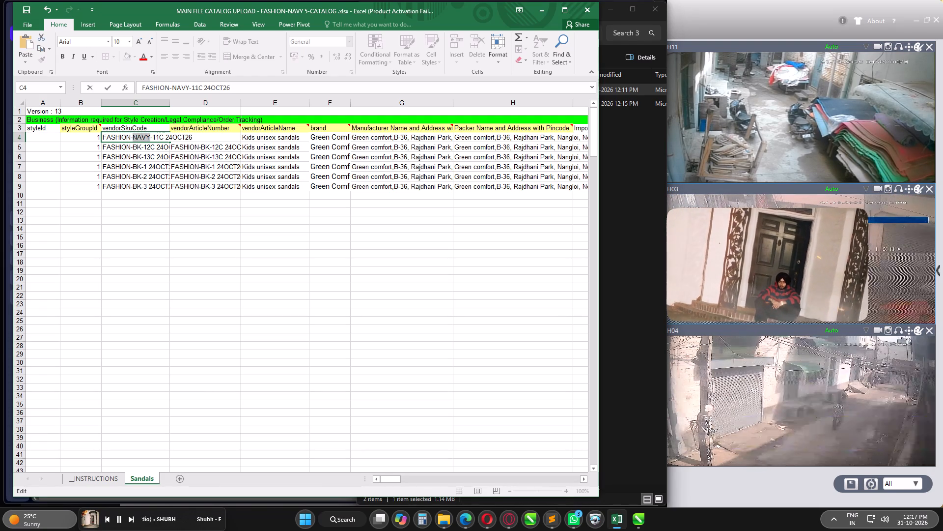
pyautogui.press('Right')
pyautogui.press('Right')
pyautogui.press('Right')
pyautogui.press('Right')
pyautogui.press('Right')
pyautogui.press('Right')
pyautogui.press('Right')
pyautogui.press('Right')
pyautogui.press('Right')
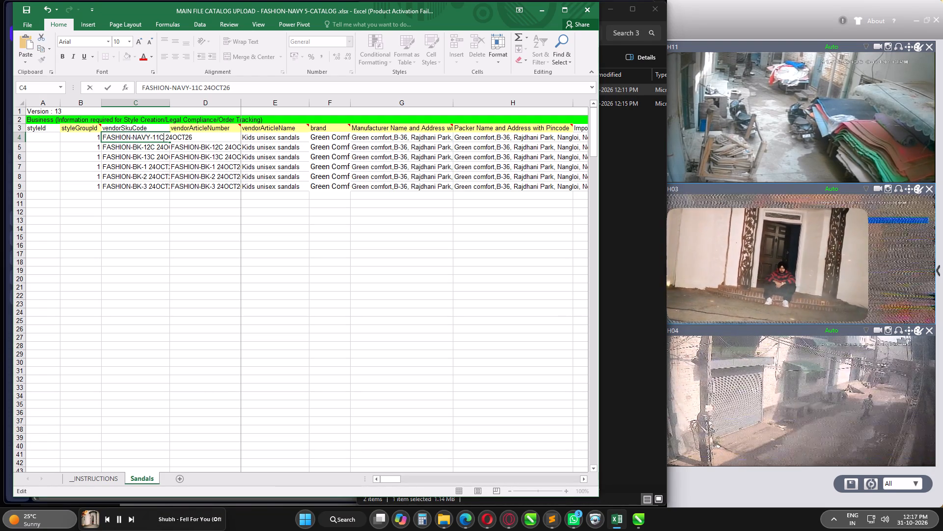
pyautogui.press('Right')
pyautogui.press('Right')
pyautogui.press('Right')
pyautogui.press('Right')
pyautogui.press('Right')
pyautogui.press('Right')
pyautogui.press('Right')
pyautogui.press('Right')
pyautogui.press('BackSpace')
pyautogui.press('BackSpace')
pyautogui.press('BackSpace')
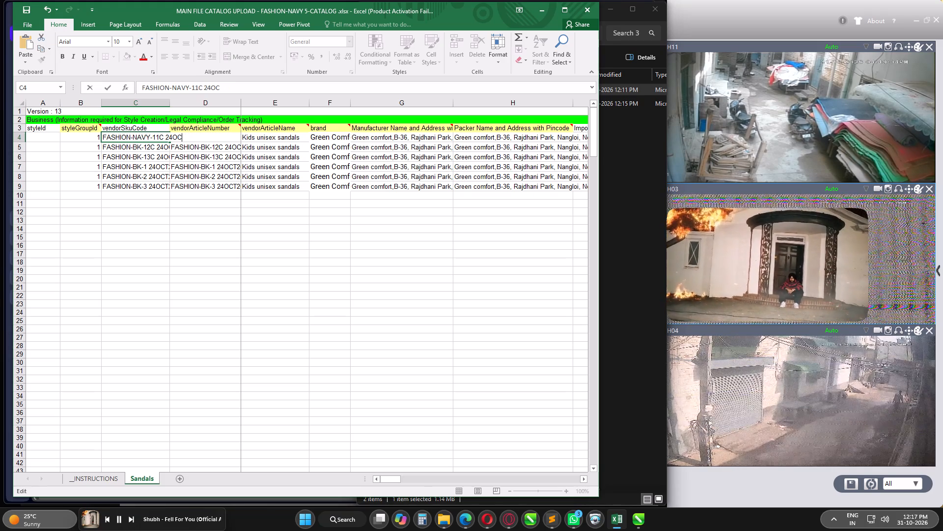
pyautogui.press('BackSpace')
pyautogui.press('BackSpace')
pyautogui.press('BackSpace')
pyautogui.press('BackSpace')
pyautogui.press('BackSpace')
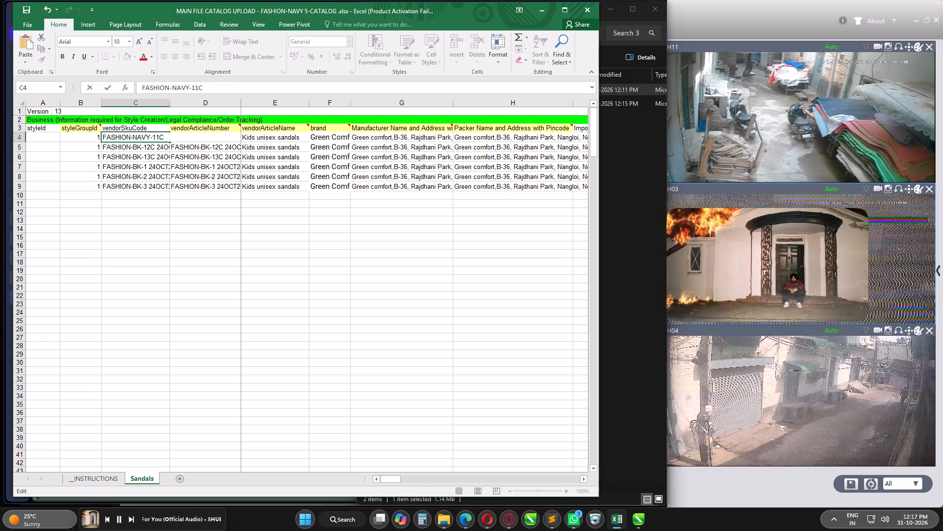
pyautogui.press('Return')
# Change the vendorSkuCode in C5 to FASHION-NAVY-12C, dropping the date suffix.
pyautogui.press('F2')
pyautogui.press('BackSpace')
pyautogui.press('BackSpace')
pyautogui.press('BackSpace')
pyautogui.press('BackSpace')
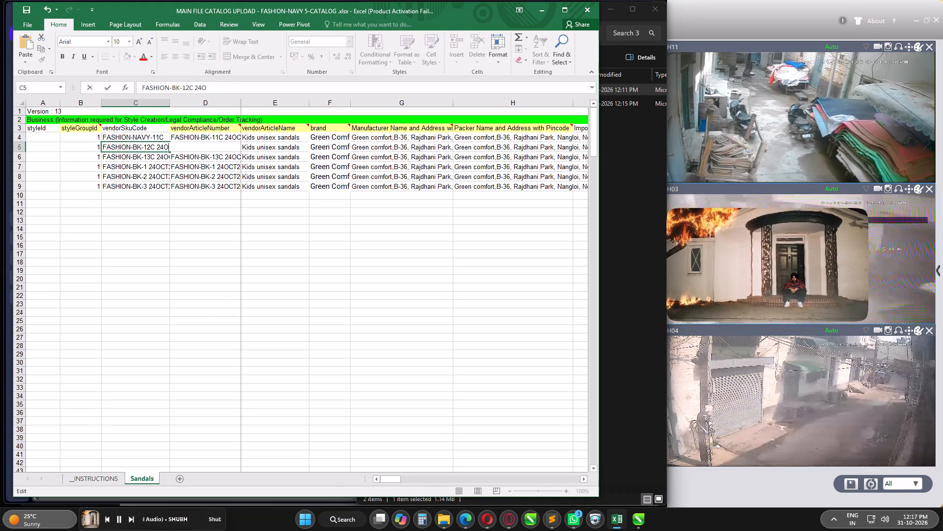
pyautogui.press('BackSpace')
pyautogui.press('BackSpace')
pyautogui.press('BackSpace')
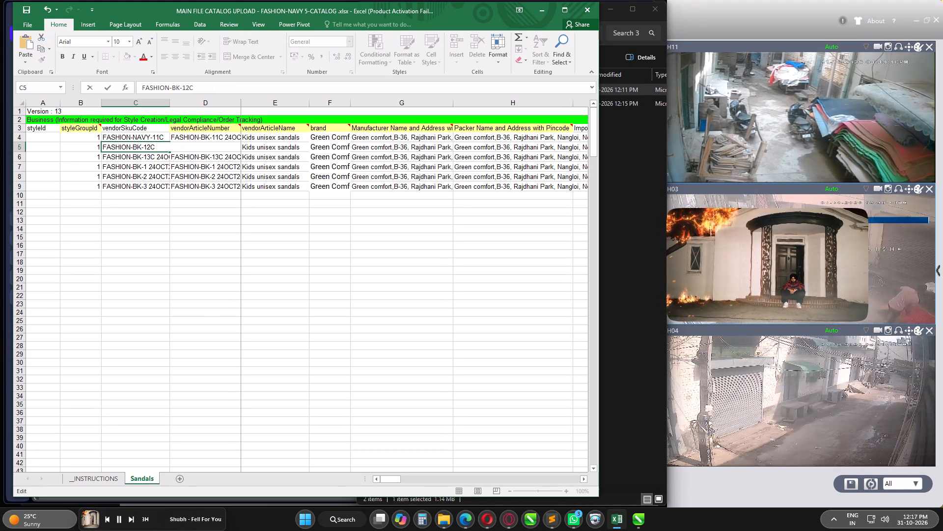
pyautogui.press('BackSpace')
pyautogui.press('Left')
pyautogui.press('Left')
pyautogui.press('Left')
pyautogui.press('Left')
pyautogui.press('BackSpace')
pyautogui.press('BackSpace')
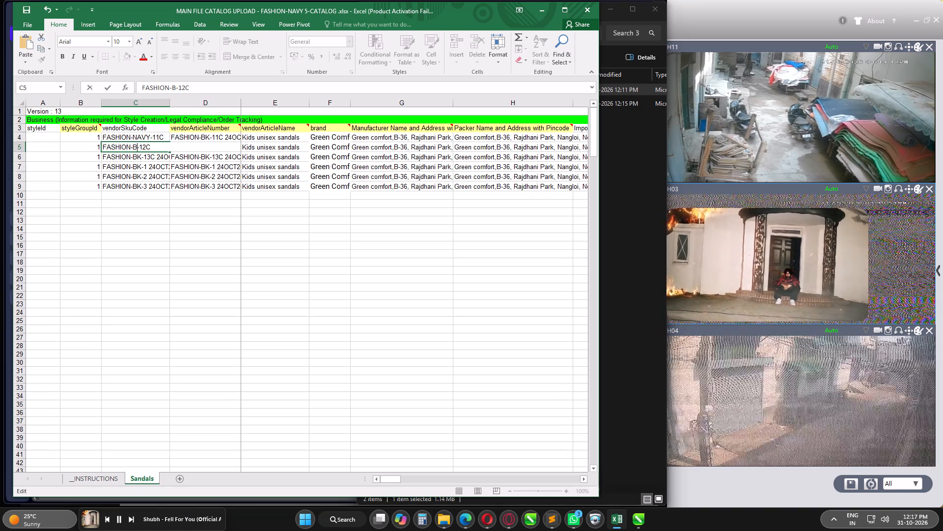
pyautogui.hotkey('ctrl', 'v')
pyautogui.press('Return')
# Change the vendorSkuCode in C6 to FASHION-NAVY-13C, dropping the date suffix.
pyautogui.press('F2')
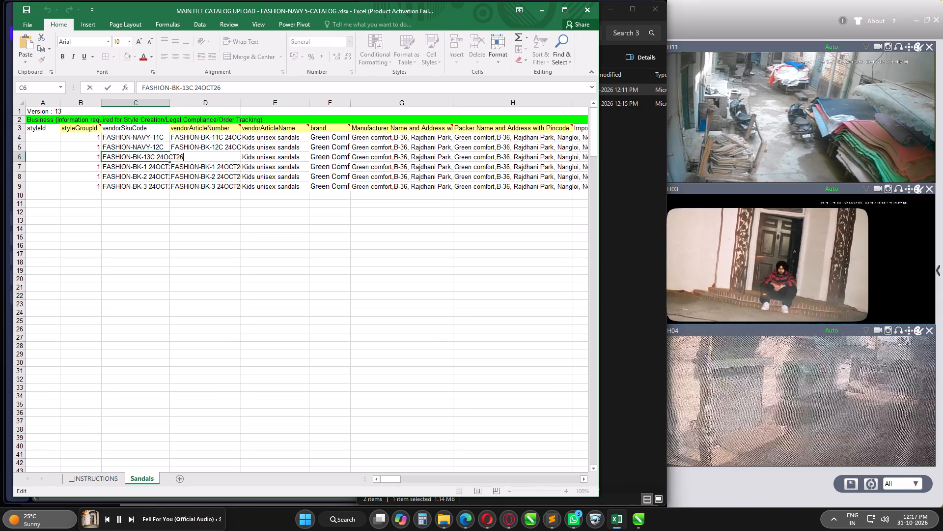
pyautogui.press('Right')
pyautogui.press('BackSpace')
pyautogui.press('BackSpace')
pyautogui.press('BackSpace')
pyautogui.press('BackSpace')
pyautogui.press('BackSpace')
pyautogui.press('BackSpace')
pyautogui.press('BackSpace')
pyautogui.press('BackSpace')
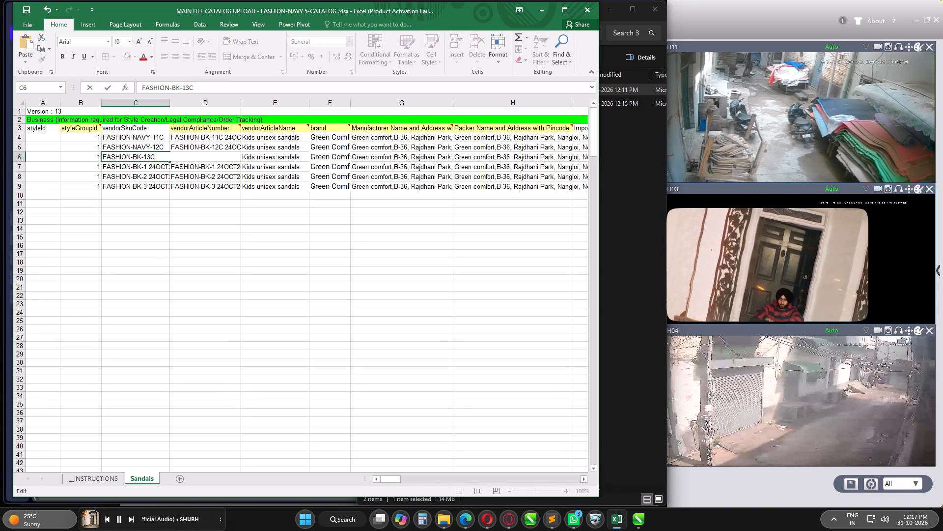
pyautogui.press('Left')
pyautogui.press('Left')
pyautogui.press('Left')
pyautogui.press('Left')
pyautogui.press('BackSpace')
pyautogui.press('BackSpace')
pyautogui.hotkey('ctrl', 'v')
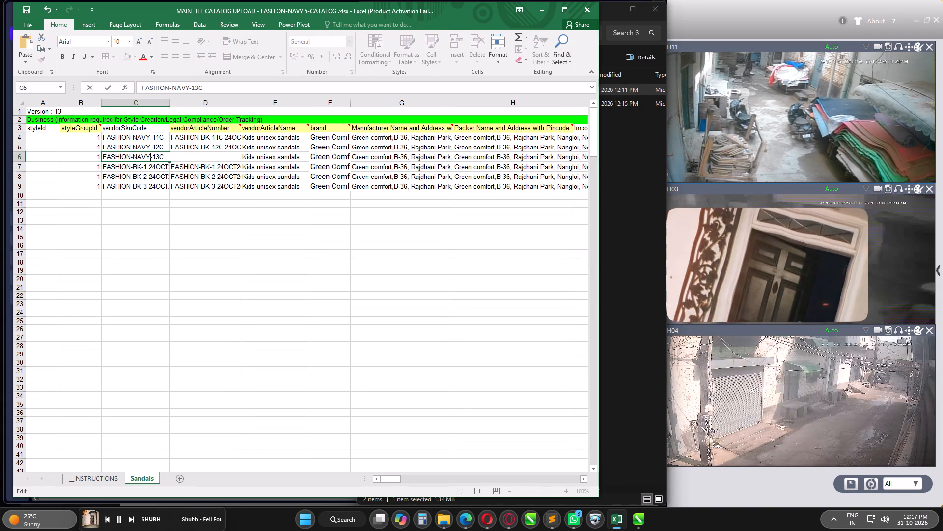
pyautogui.press('Return')
# Change the vendorSkuCode in C7 to FASHION-NAVY-1, dropping the date suffix.
pyautogui.press('F2')
pyautogui.press('Right')
pyautogui.press('BackSpace')
pyautogui.press('BackSpace')
pyautogui.press('BackSpace')
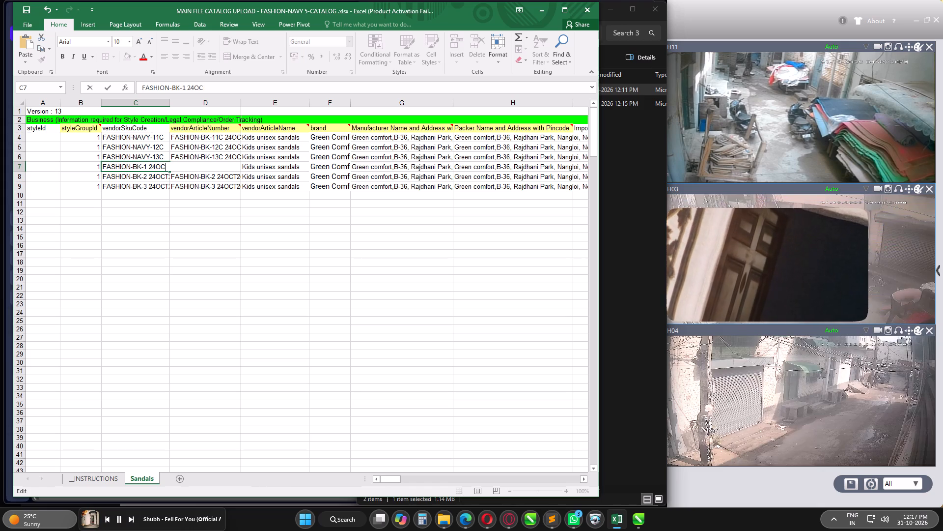
pyautogui.press('BackSpace')
pyautogui.press('BackSpace')
pyautogui.press('BackSpace')
pyautogui.press('BackSpace')
pyautogui.press('BackSpace')
pyautogui.press('Left')
pyautogui.press('Left')
pyautogui.press('BackSpace')
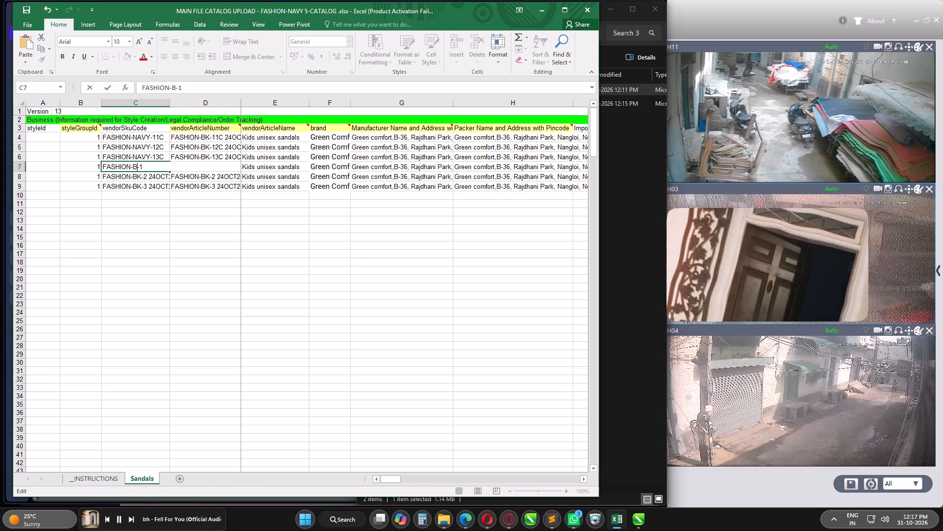
pyautogui.press('BackSpace')
pyautogui.hotkey('ctrl', 'v')
pyautogui.press('Return')
# Change the vendorSkuCode in C8 to FASHION-NAVY-2, dropping the date suffix.
pyautogui.press('F2')
pyautogui.press('Right')
pyautogui.press('BackSpace')
pyautogui.press('BackSpace')
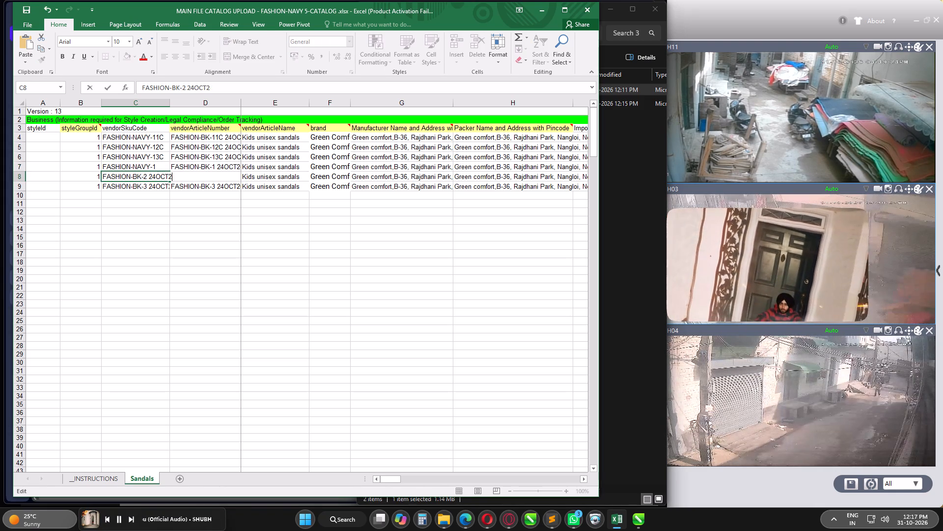
pyautogui.press('BackSpace')
pyautogui.press('BackSpace')
pyautogui.press('BackSpace')
pyautogui.press('BackSpace')
pyautogui.press('BackSpace')
pyautogui.press('BackSpace')
pyautogui.press('Left')
pyautogui.press('Left')
pyautogui.press('BackSpace')
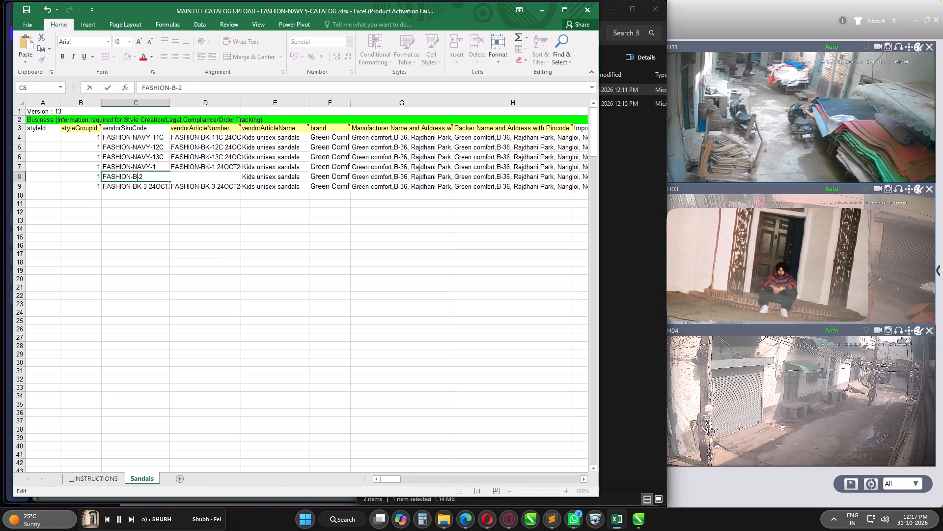
pyautogui.press('BackSpace')
pyautogui.hotkey('ctrl', 'v')
pyautogui.press('Return')
# Change the vendorSkuCode in C9 to FASHION-NAVY-3, dropping the date suffix.
pyautogui.press('F2')
pyautogui.press('Right')
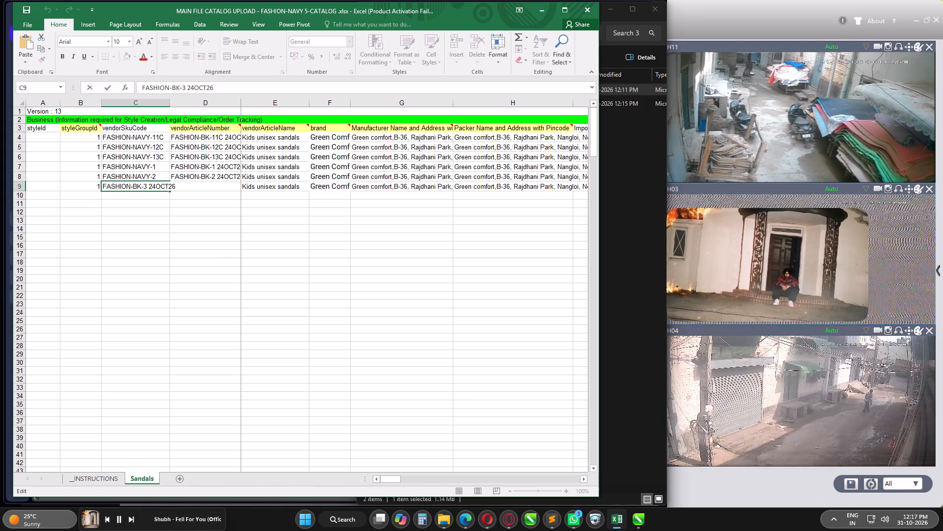
pyautogui.press('BackSpace')
pyautogui.press('BackSpace')
pyautogui.press('BackSpace')
pyautogui.press('BackSpace')
pyautogui.press('BackSpace')
pyautogui.press('BackSpace')
pyautogui.press('BackSpace')
pyautogui.press('BackSpace')
pyautogui.press('Left')
pyautogui.press('Left')
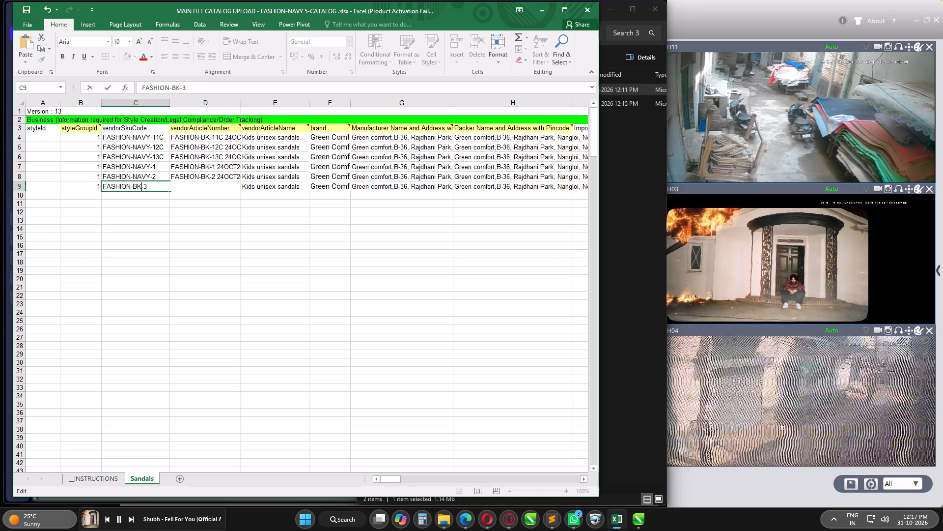
pyautogui.press('BackSpace')
pyautogui.press('BackSpace')
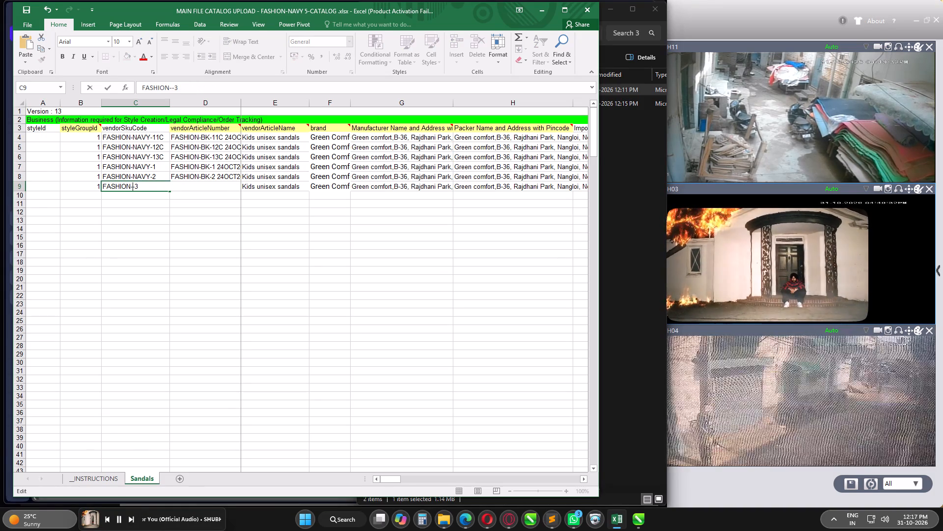
pyautogui.hotkey('ctrl', 'v')
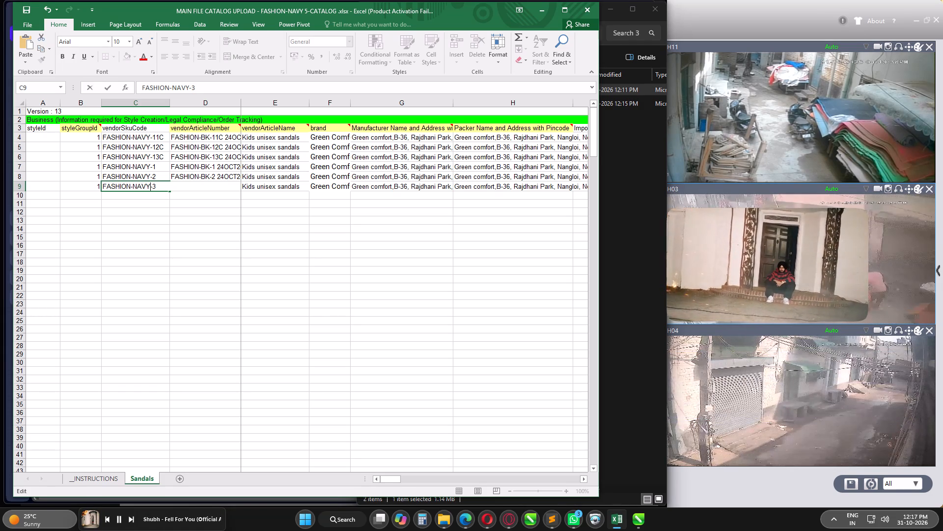
pyautogui.press('Return')
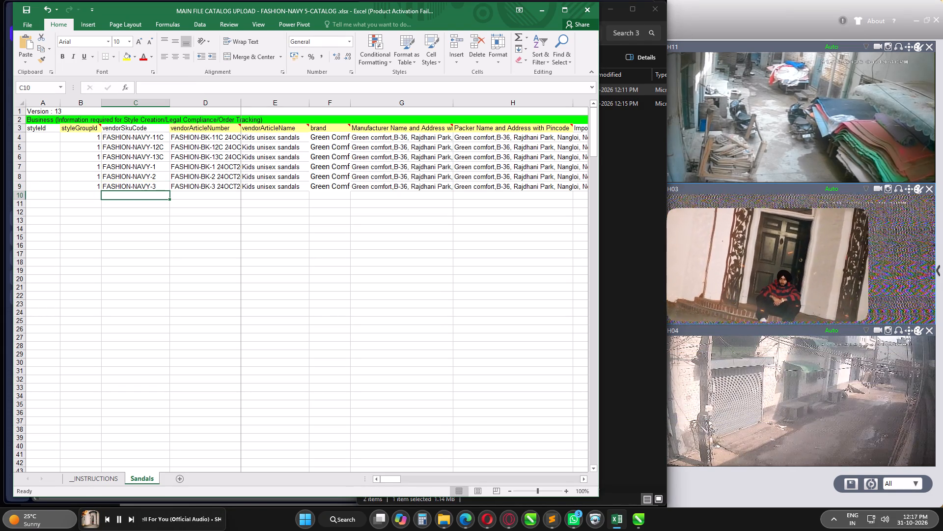
pyautogui.moveTo(146, 138); pyautogui.dragTo(135, 181)
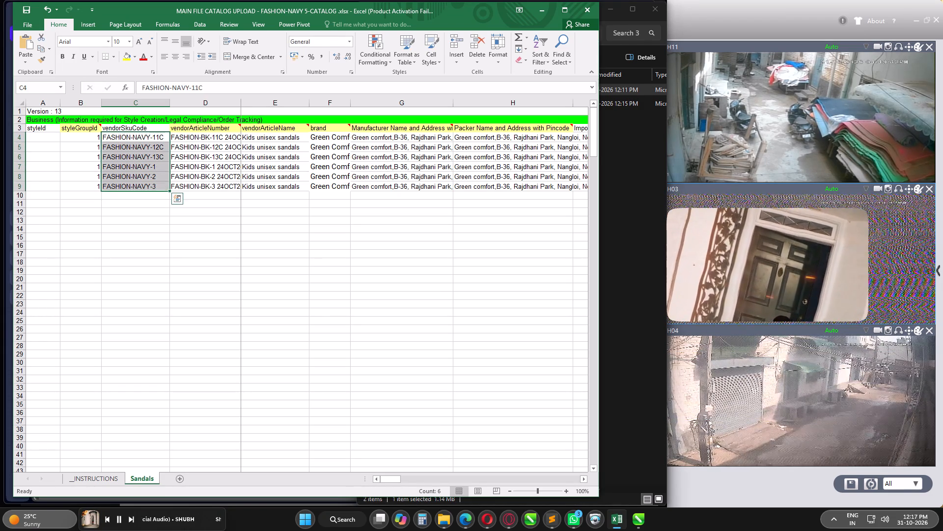
pyautogui.hotkey('ctrl', 'c')
pyautogui.click(554, 520)
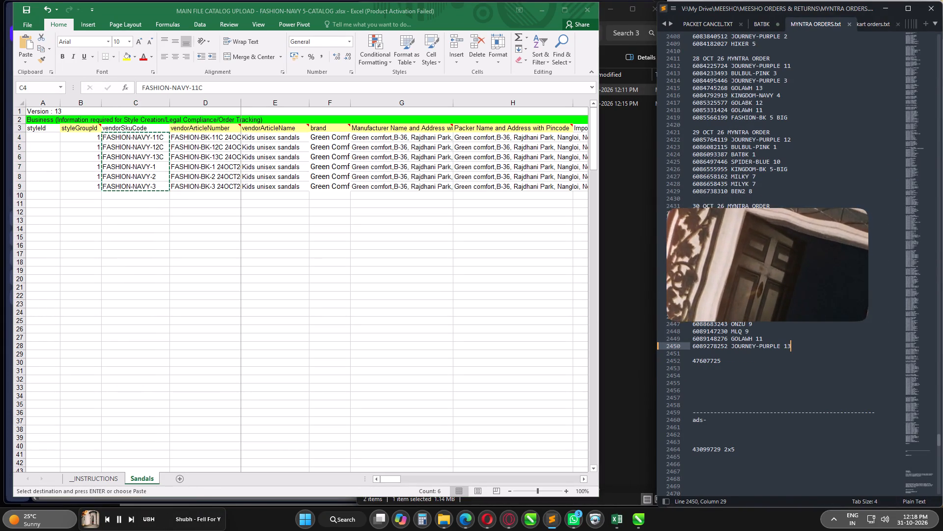
pyautogui.click(712, 379)
pyautogui.hotkey('ctrl', 'v')
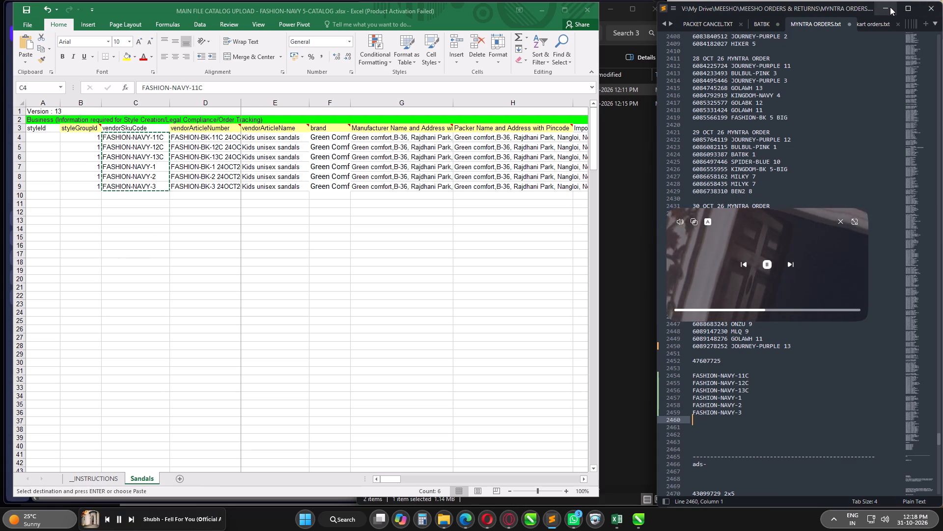
pyautogui.click(890, 7)
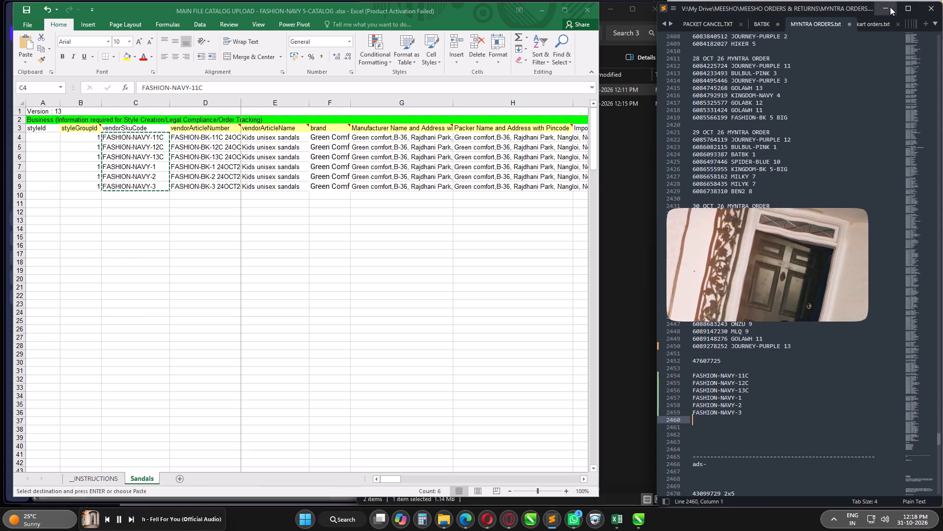
# Back in the Excel workbook, save the catalog file.
pyautogui.click(173, 270)
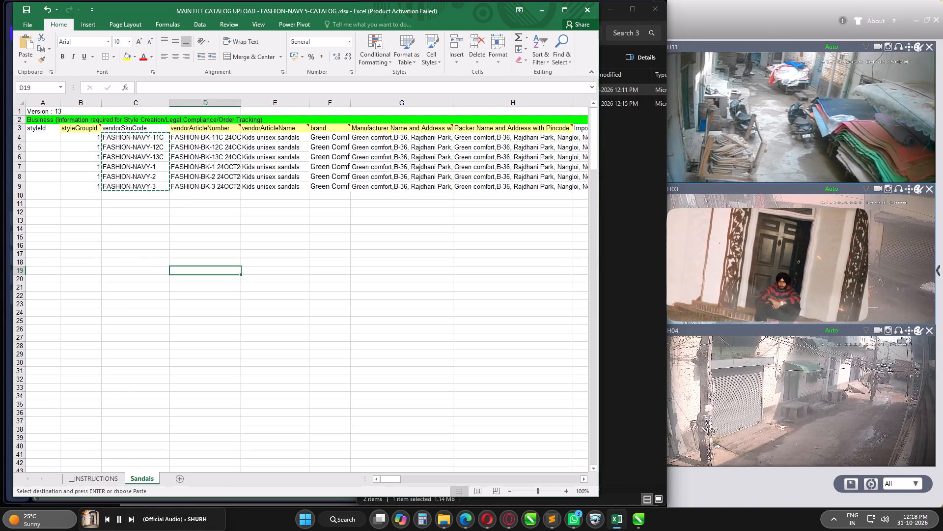
pyautogui.hotkey('ctrl', 's')
# Undo the six vendorSkuCode edits and the row deletion, restoring rows 10 to 67 of the Sandals sheet.
pyautogui.click(152, 248)
pyautogui.hotkey('ctrl', 'z')
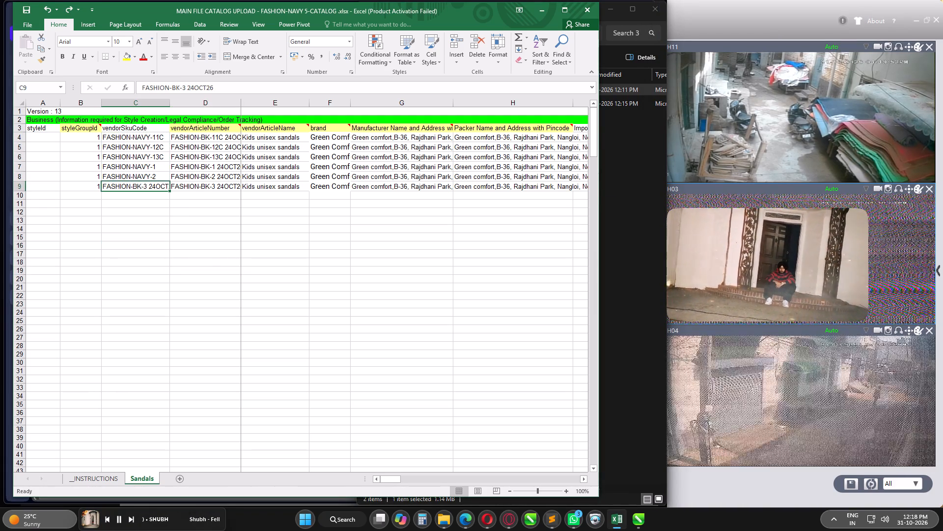
pyautogui.hotkey('ctrl', 'z')
pyautogui.hotkey('ctrl', 'z')
pyautogui.hotkey('ctrl', 'z')
pyautogui.hotkey('ctrl', 'z')
pyautogui.hotkey('ctrl', 'z')
pyautogui.hotkey('ctrl', 'z')
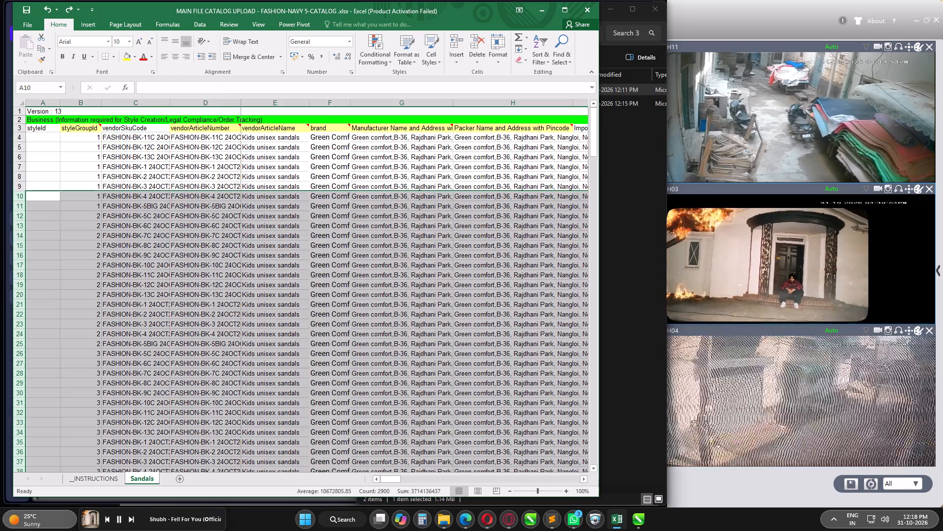
pyautogui.click(152, 241)
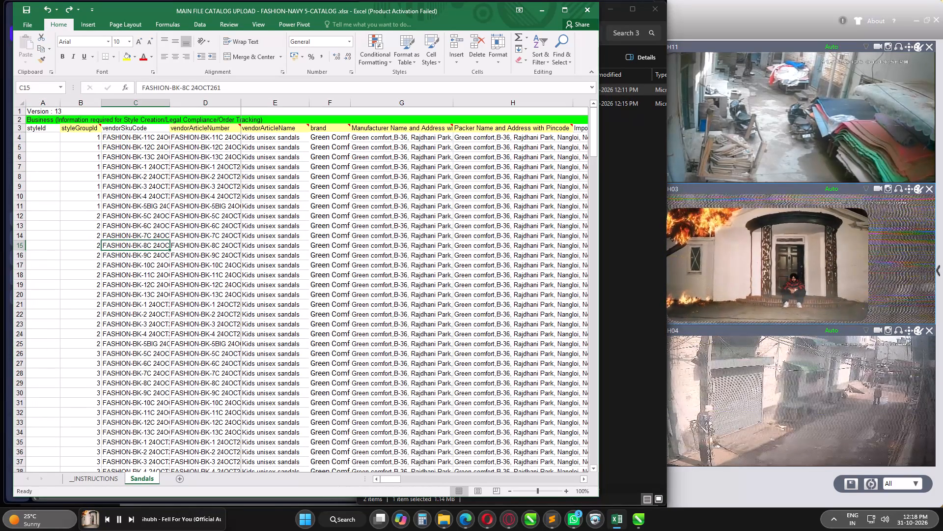
# Delete rows 12 to 67 of the Sandals sheet, covering style groups 2 to 5 and keeping group 1 through size 5BIG.
pyautogui.click(20, 217)
pyautogui.hotkey('shift', 'Down')
pyautogui.hotkey('shift', 'Down')
pyautogui.hotkey('shift', 'Down')
pyautogui.hotkey('shift', 'Down')
pyautogui.hotkey('shift', 'Down')
pyautogui.hotkey('shift', 'Down')
pyautogui.hotkey('shift', 'Down')
pyautogui.hotkey('shift', 'Down')
pyautogui.hotkey('shift', 'Down')
pyautogui.hotkey('shift', 'Down')
pyautogui.hotkey('shift', 'Down')
pyautogui.hotkey('shift', 'Down')
pyautogui.hotkey('shift', 'Down')
pyautogui.hotkey('shift', 'Down')
pyautogui.hotkey('shift', 'Down')
pyautogui.hotkey('shift', 'Down')
pyautogui.hotkey('shift', 'Down')
pyautogui.hotkey('shift', 'Down')
pyautogui.hotkey('shift', 'Down')
pyautogui.hotkey('shift', 'Down')
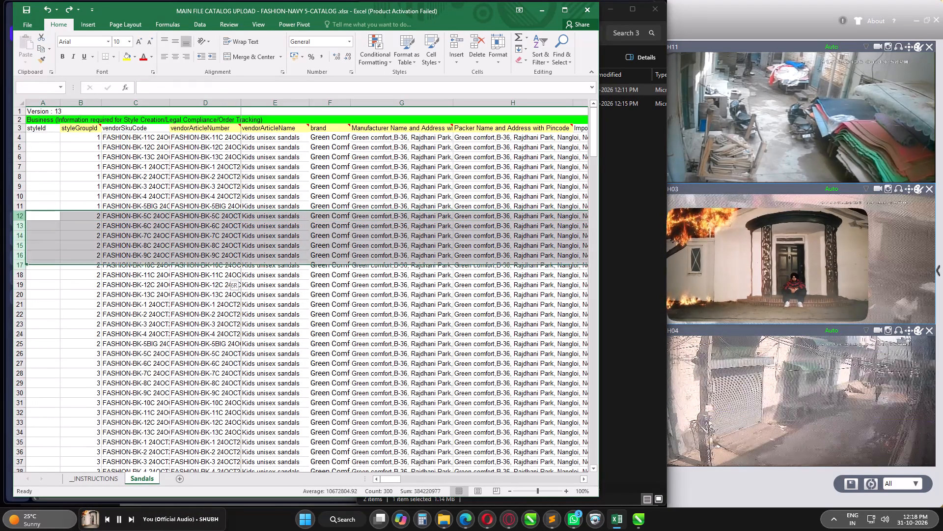
pyautogui.hotkey('shift', 'Down')
pyautogui.hotkey('shift', 'Down')
pyautogui.hotkey('shift', 'Down')
pyautogui.hotkey('shift', 'Down')
pyautogui.hotkey('shift', 'Down')
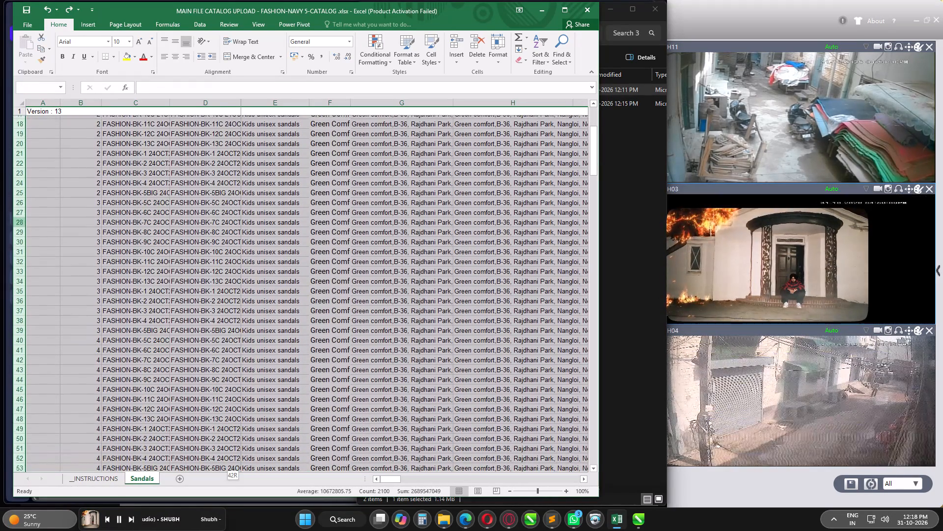
pyautogui.hotkey('shift', 'Down')
pyautogui.hotkey('shift', 'Down')
pyautogui.hotkey('shift', 'Down')
pyautogui.hotkey('shift', 'Down')
pyautogui.hotkey('shift', 'Down')
pyautogui.hotkey('shift', 'Down')
pyautogui.hotkey('shift', 'Down')
pyautogui.hotkey('shift', 'Down')
pyautogui.hotkey('shift', 'Down')
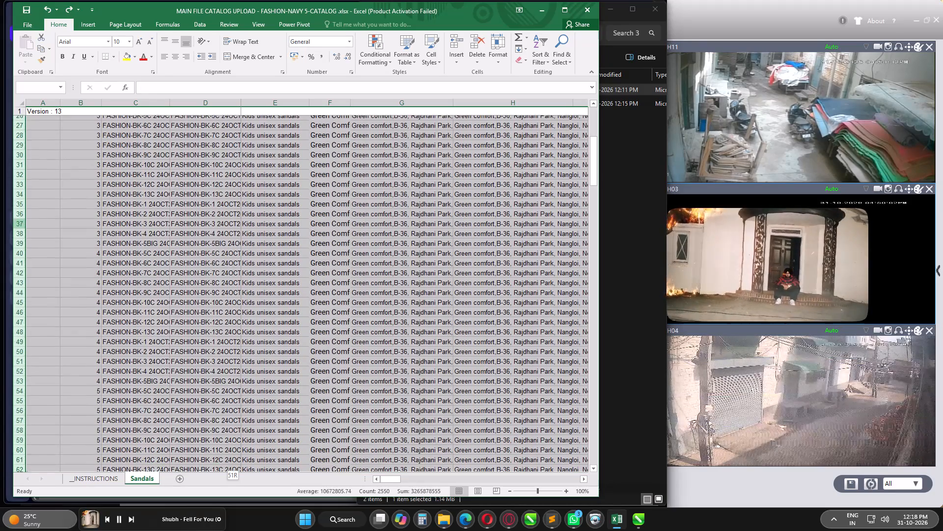
pyautogui.hotkey('shift', 'Down')
pyautogui.hotkey('shift', 'Down')
pyautogui.hotkey('shift', 'Down')
pyautogui.hotkey('shift', 'Down')
pyautogui.hotkey('shift', 'Down')
pyautogui.hotkey('shift', 'Down')
pyautogui.hotkey('shift', 'Down')
pyautogui.hotkey('shift', 'Down')
pyautogui.hotkey('shift', 'Up')
pyautogui.hotkey('shift', 'Up')
pyautogui.hotkey('shift', 'Up')
pyautogui.hotkey('shift', 'Up')
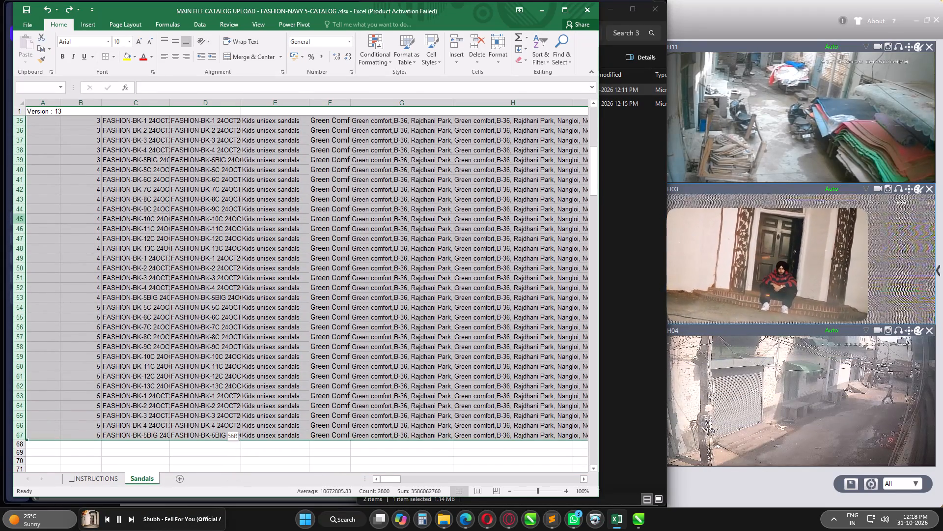
pyautogui.hotkey('shift', 'Down')
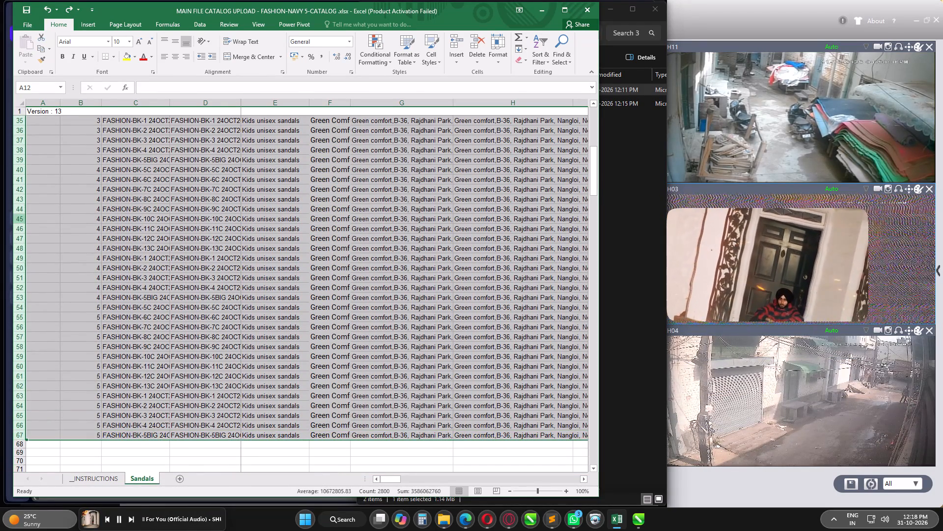
pyautogui.hotkey('ctrl', '-')
pyautogui.click(192, 247)
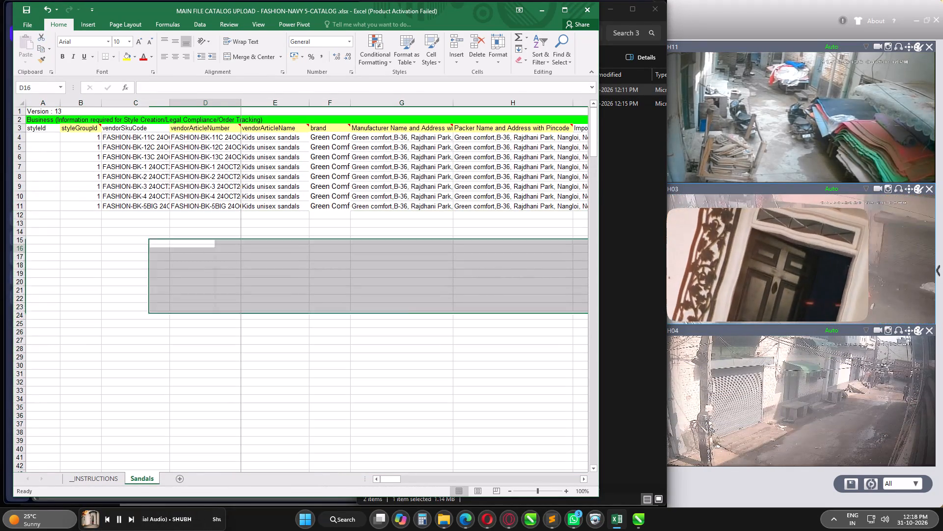
# Copy the six FASHION-NAVY codes from the Sublime Text notes and paste them into the workbook's vendorSkuCode cells C4:C9.
pyautogui.click(556, 525)
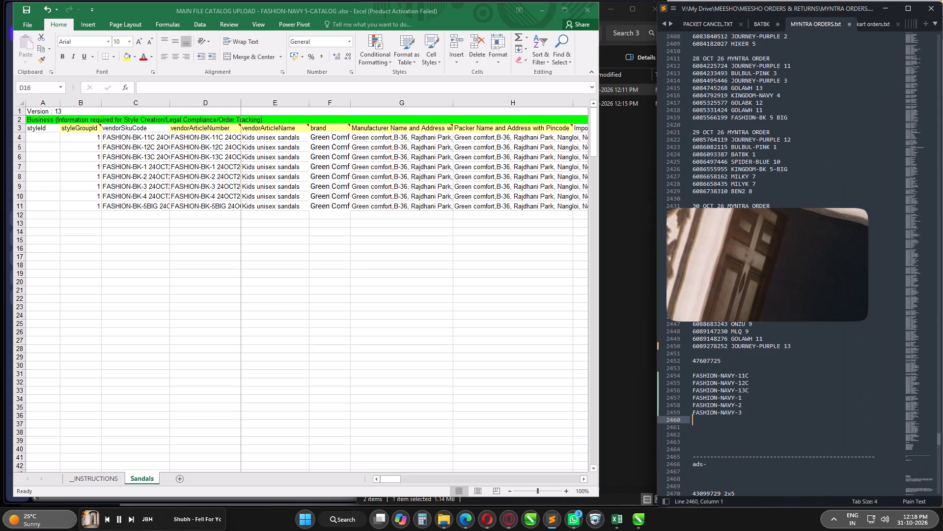
pyautogui.moveTo(746, 416); pyautogui.dragTo(690, 378)
pyautogui.hotkey('ctrl', 'c')
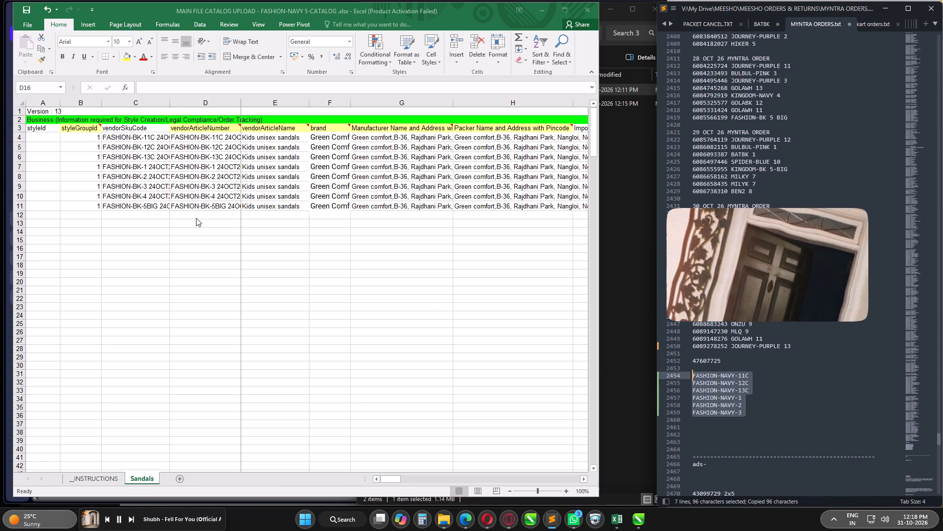
pyautogui.click(110, 158)
pyautogui.click(125, 135)
pyautogui.hotkey('ctrl', 'v')
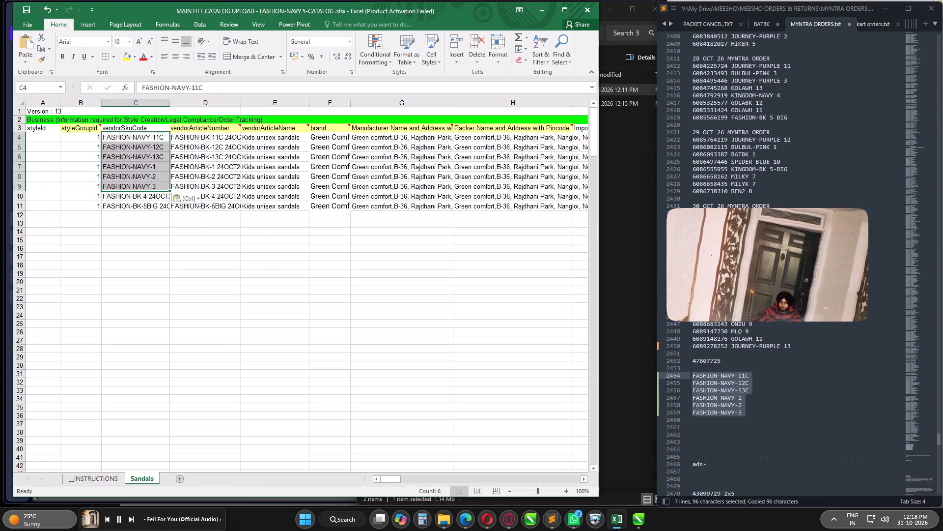
# Apply the cell formatting of C11 to the pasted vendorSkuCode cells C4:C9 with Format Painter.
pyautogui.rightClick(139, 266)
pyautogui.moveTo(254, 251); pyautogui.dragTo(245, 244)
pyautogui.moveTo(131, 137); pyautogui.dragTo(131, 188)
pyautogui.click(131, 207)
pyautogui.rightClick(131, 207)
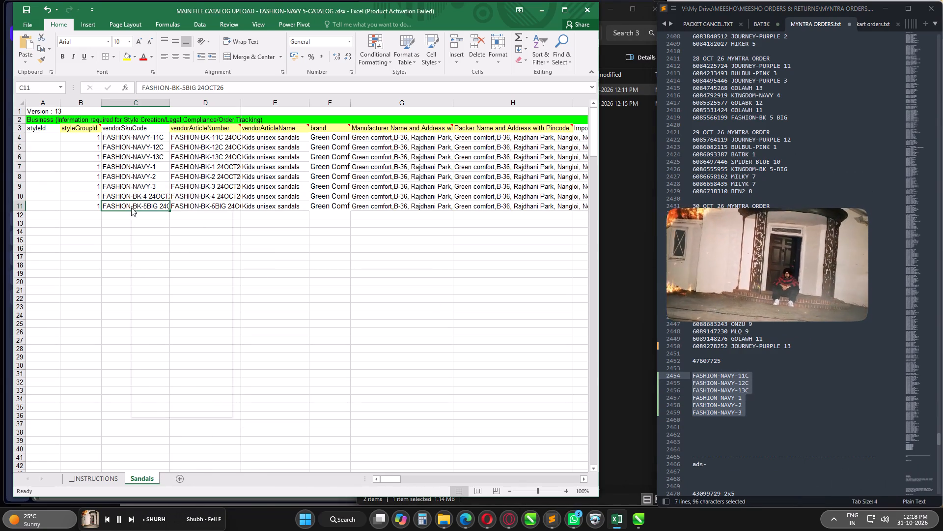
pyautogui.click(245, 193)
pyautogui.moveTo(122, 136); pyautogui.dragTo(122, 182)
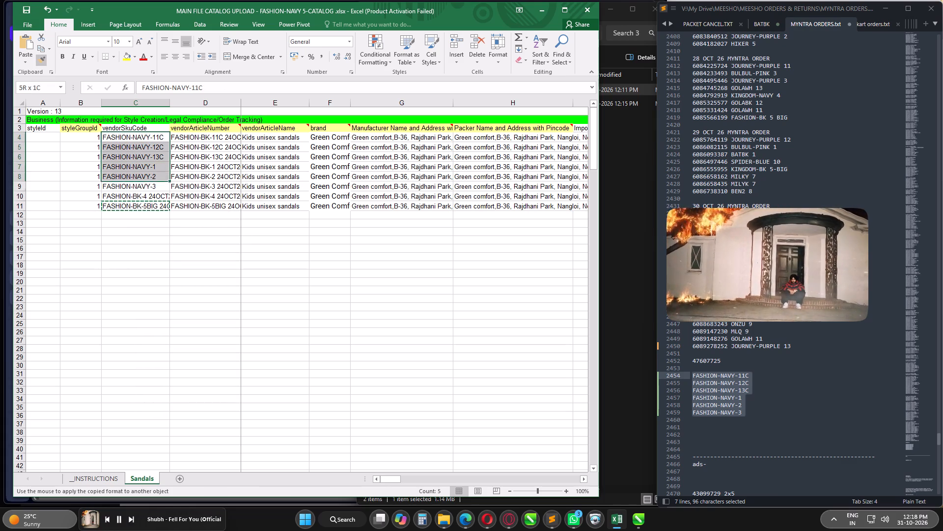
pyautogui.moveTo(122, 182); pyautogui.dragTo(122, 188)
# Change the vendorSkuCode in C10 to FASHION-NAVY-4, dropping the date suffix and reusing NAVY from the clipboard history.
pyautogui.click(139, 195)
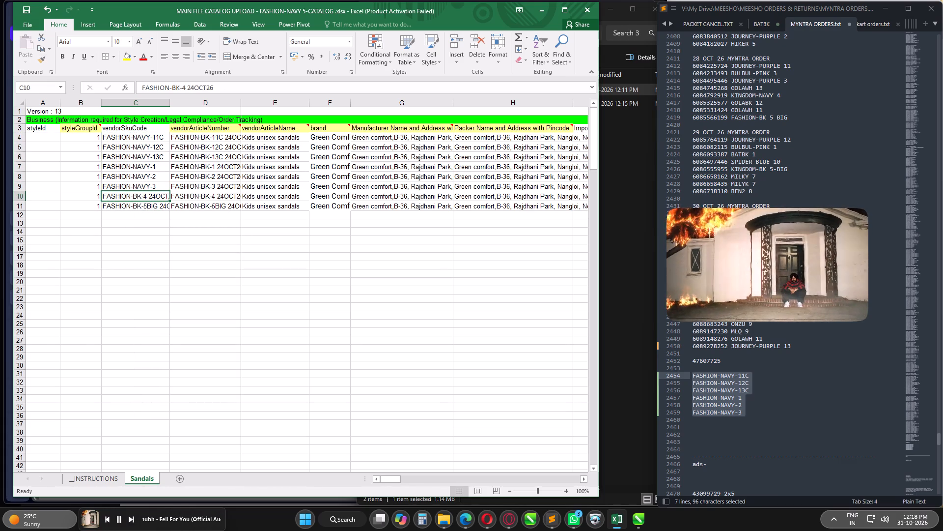
pyautogui.press('F2')
pyautogui.press('Right')
pyautogui.press('BackSpace')
pyautogui.press('BackSpace')
pyautogui.press('BackSpace')
pyautogui.press('BackSpace')
pyautogui.press('BackSpace')
pyautogui.press('BackSpace')
pyautogui.press('BackSpace')
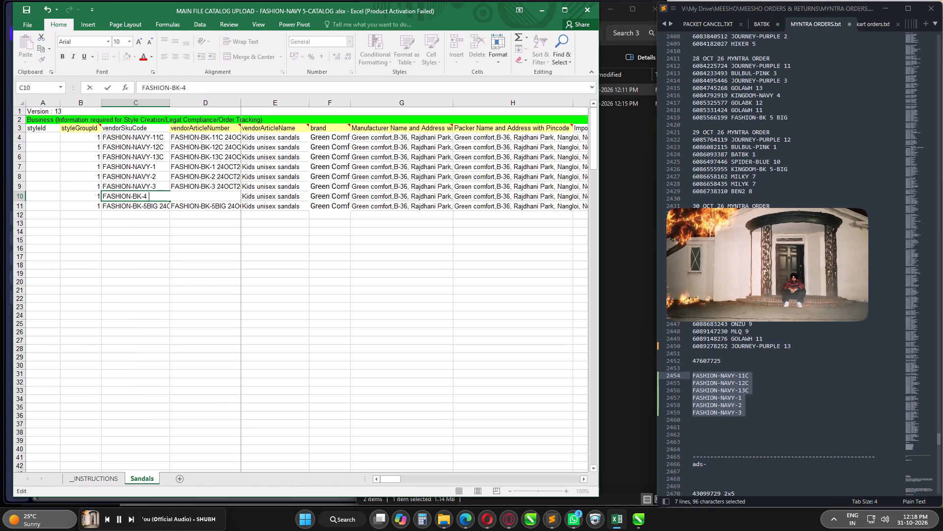
pyautogui.press('BackSpace')
pyautogui.press('Left')
pyautogui.press('Left')
pyautogui.press('BackSpace')
pyautogui.press('BackSpace')
pyautogui.press('super+v')
pyautogui.press('Down')
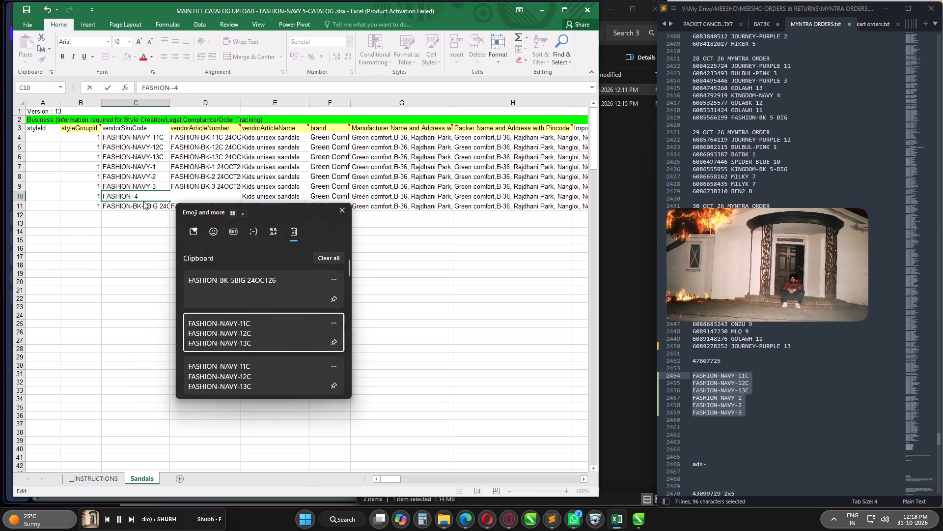
pyautogui.press('Down')
pyautogui.press('Down')
pyautogui.press('Return')
pyautogui.hotkey('ctrl', 'v')
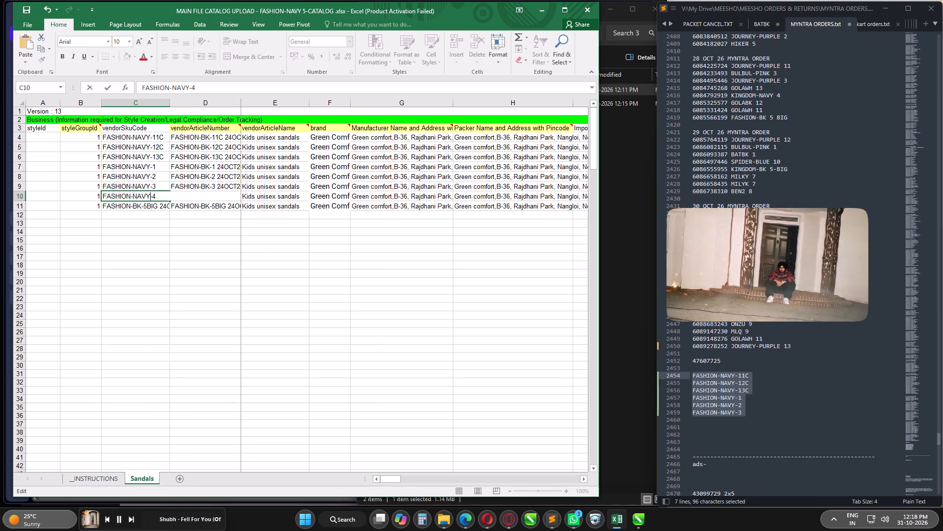
pyautogui.press('Return')
# Change the vendorSkuCode in C11 to FASHION-NAVY-5BIG, dropping the date suffix and reusing NAVY from the clipboard history.
pyautogui.press('F2')
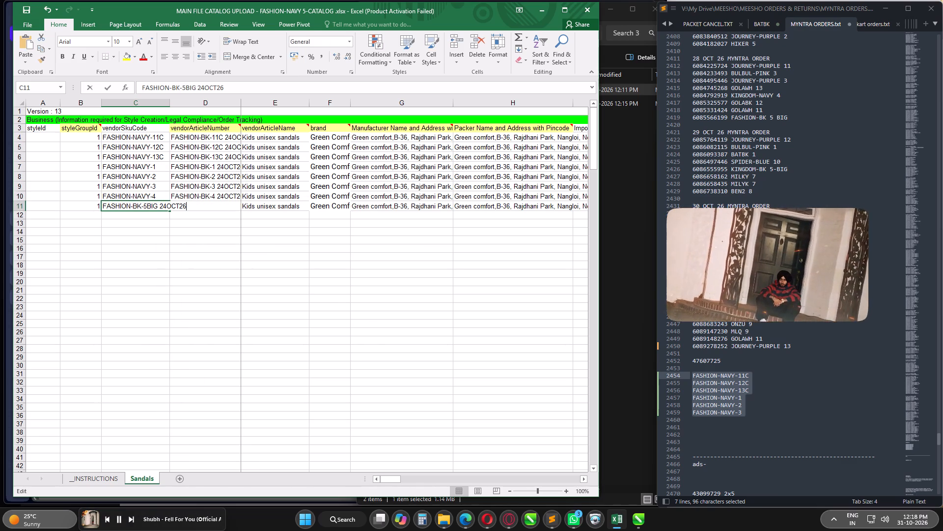
pyautogui.press('Right')
pyautogui.press('BackSpace')
pyautogui.press('BackSpace')
pyautogui.press('BackSpace')
pyautogui.press('BackSpace')
pyautogui.press('BackSpace')
pyautogui.press('BackSpace')
pyautogui.press('BackSpace')
pyautogui.press('BackSpace')
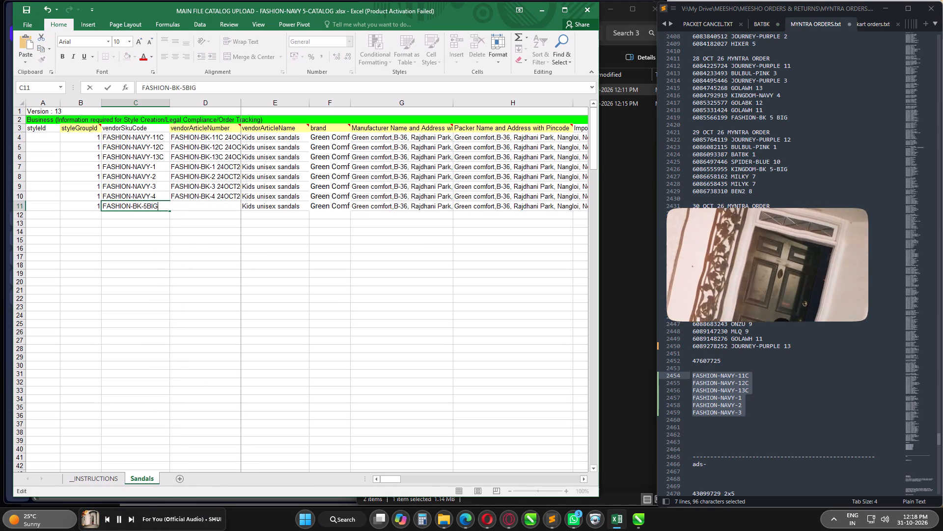
pyautogui.press('Left')
pyautogui.press('Left')
pyautogui.press('Left')
pyautogui.press('Left')
pyautogui.press('Left')
pyautogui.press('BackSpace')
pyautogui.press('BackSpace')
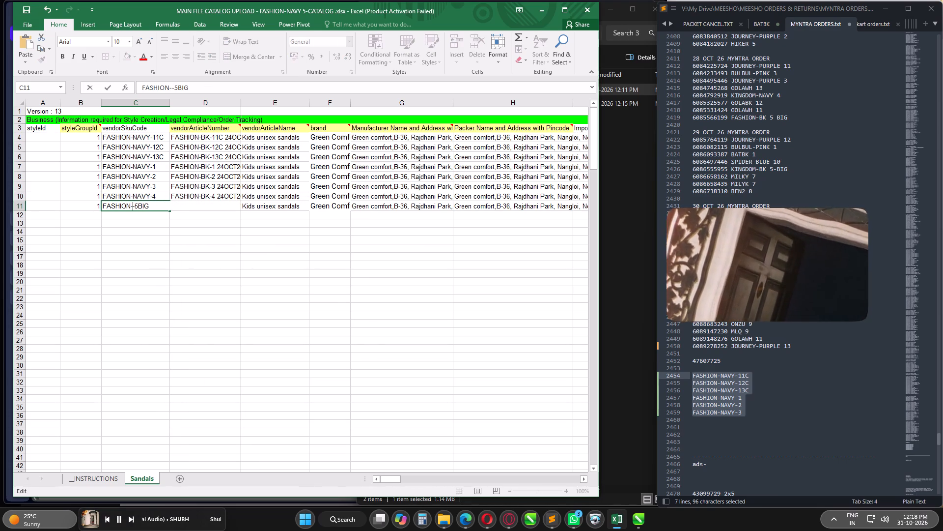
pyautogui.press('super+v')
pyautogui.press('Down')
pyautogui.press('Down')
pyautogui.press('Down')
pyautogui.press('Down')
pyautogui.press('Up')
pyautogui.press('Return')
pyautogui.hotkey('ctrl', 'v')
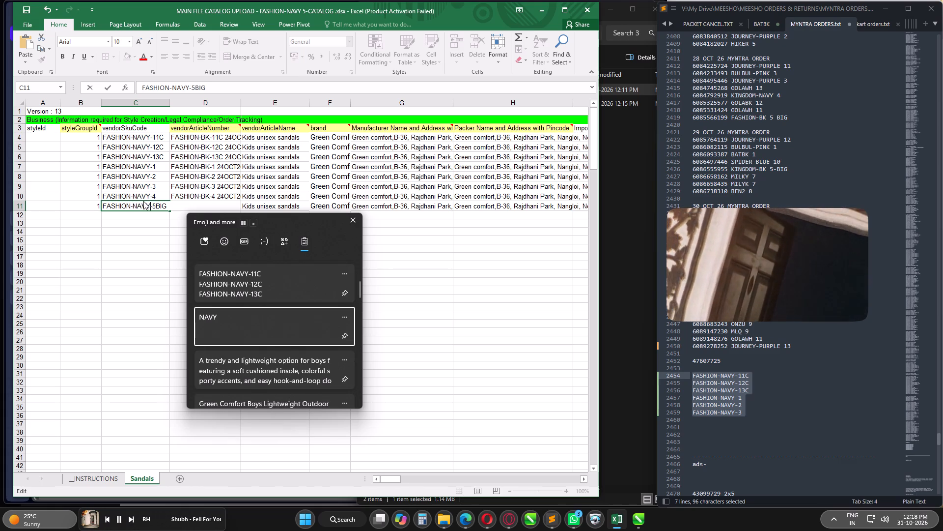
pyautogui.press('Up')
pyautogui.press('Return')
# Copy the eight vendorSkuCode values in C4:C11 into the vendorArticleNumber cells D4:D11.
pyautogui.press('Up')
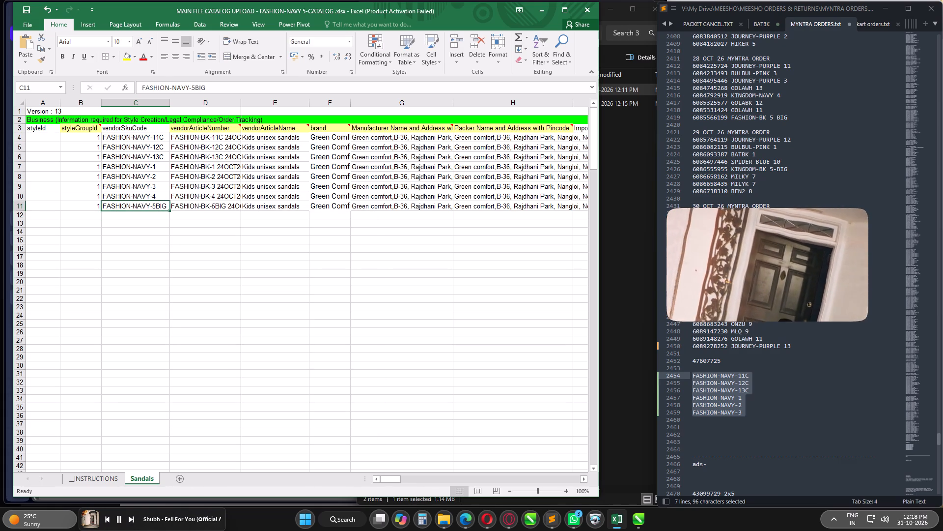
pyautogui.hotkey('ctrl', 'Up')
pyautogui.press('Down')
pyautogui.hotkey('ctrl', 'shift', 'Down')
pyautogui.hotkey('ctrl', 'c')
pyautogui.press('Right')
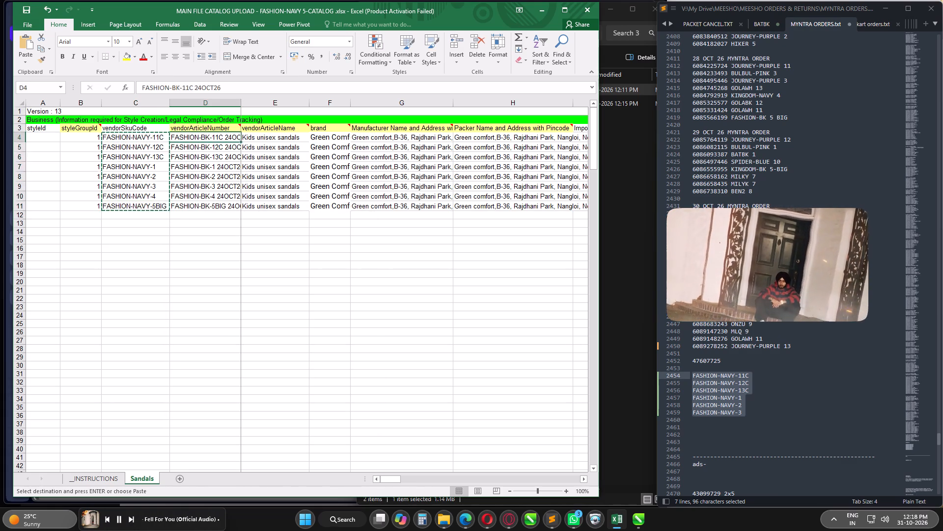
pyautogui.hotkey('ctrl', 'v')
# Minimize the Sublime Text notes and set the Brand Colour in U4 to Navy.
pyautogui.press('Right')
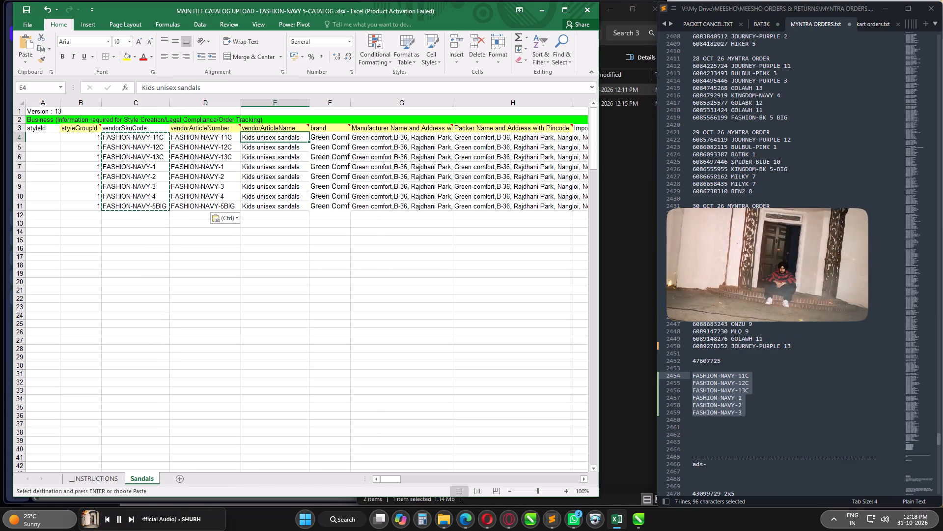
pyautogui.press('Right')
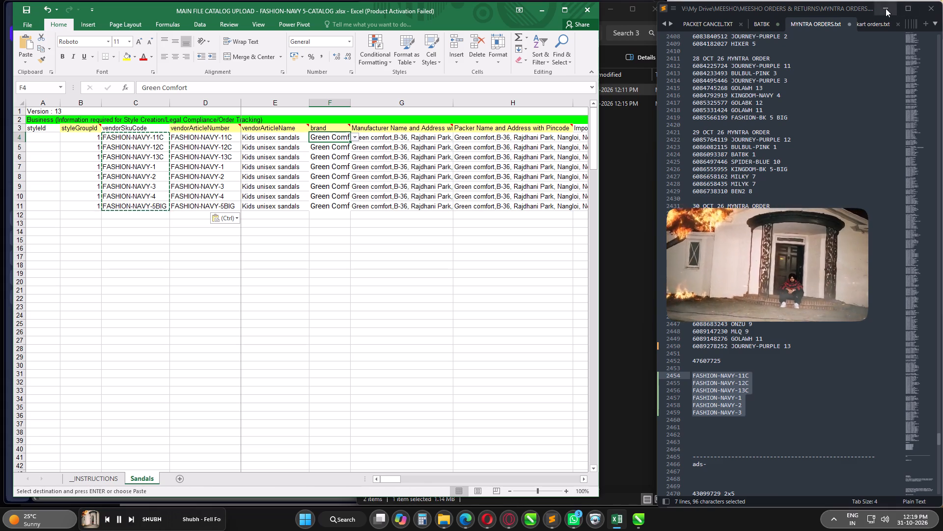
pyautogui.click(886, 8)
pyautogui.press('Right')
pyautogui.press('Right')
pyautogui.press('Right')
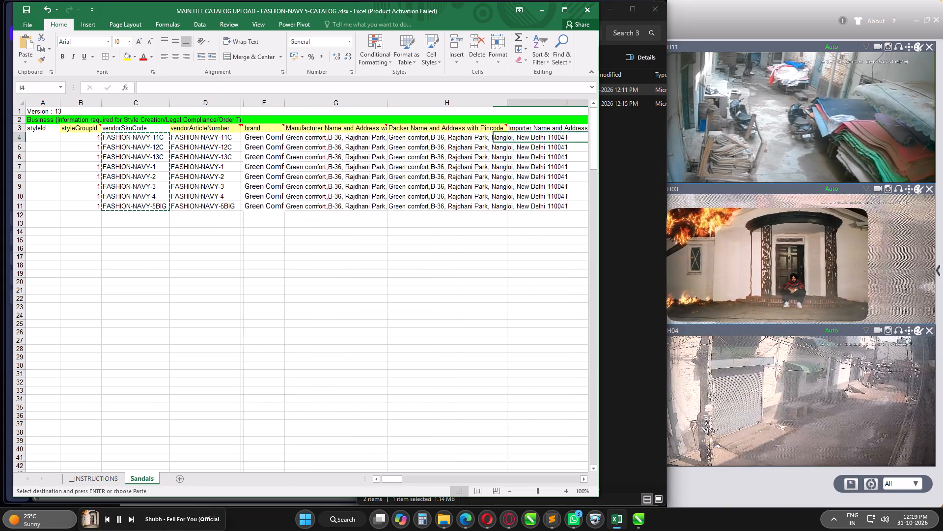
pyautogui.press('Right')
pyautogui.press('Right')
pyautogui.press('Right')
pyautogui.press('Right')
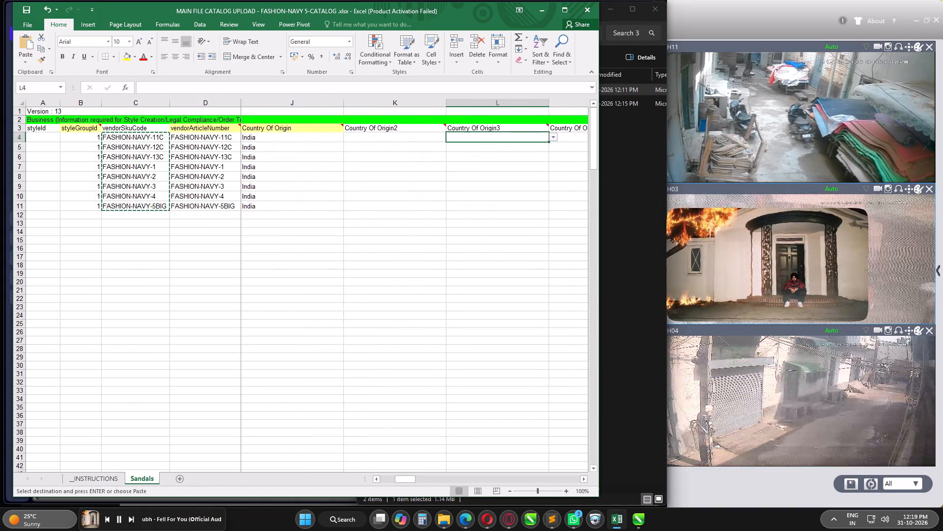
pyautogui.press('Right')
pyautogui.press('Right')
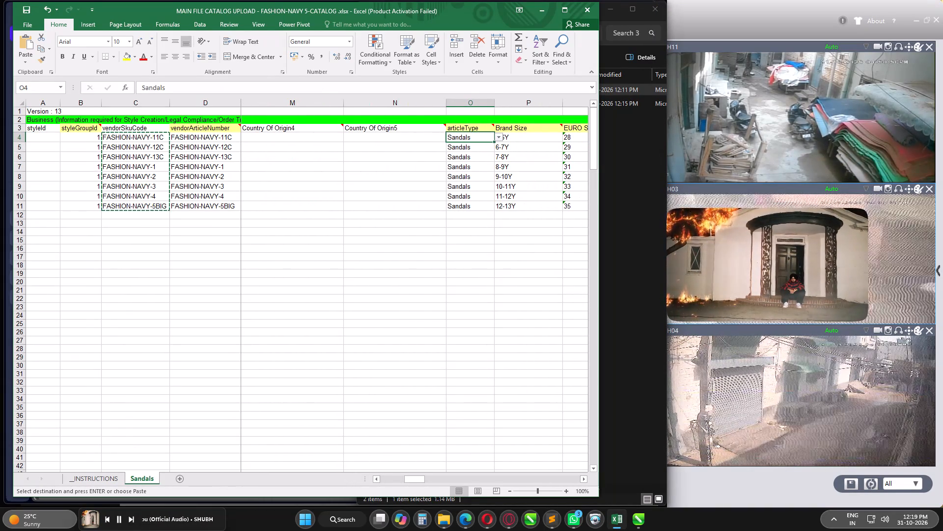
pyautogui.press('Right')
pyautogui.press('Right')
pyautogui.press('Right')
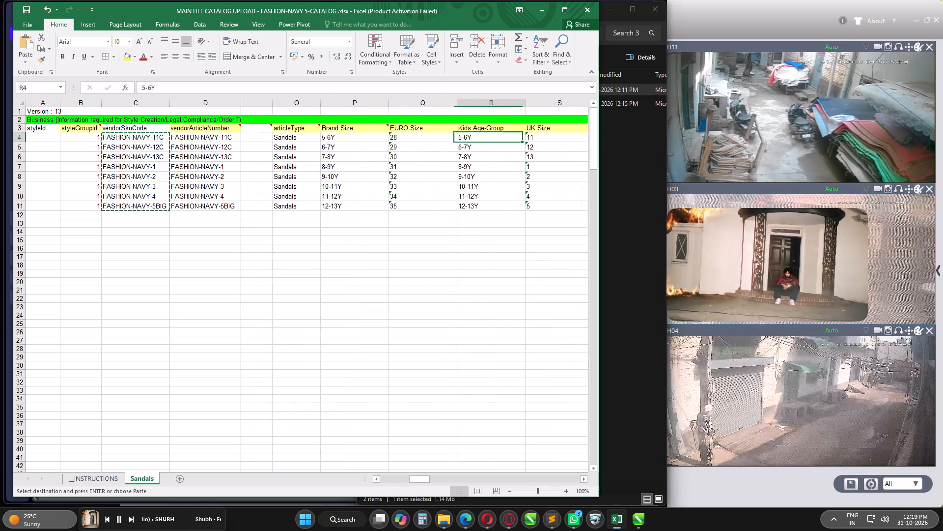
pyautogui.press('Right')
pyautogui.press('Right')
pyautogui.press('Right')
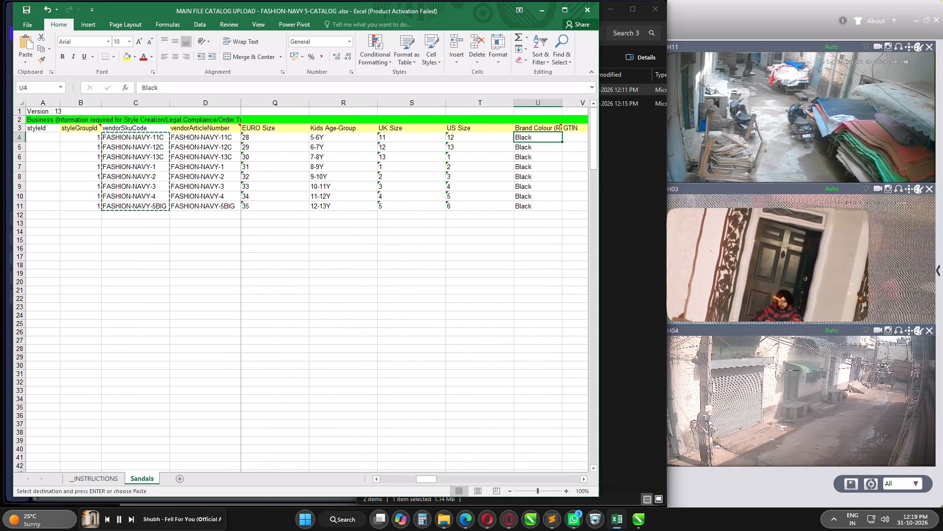
pyautogui.write('Navy')
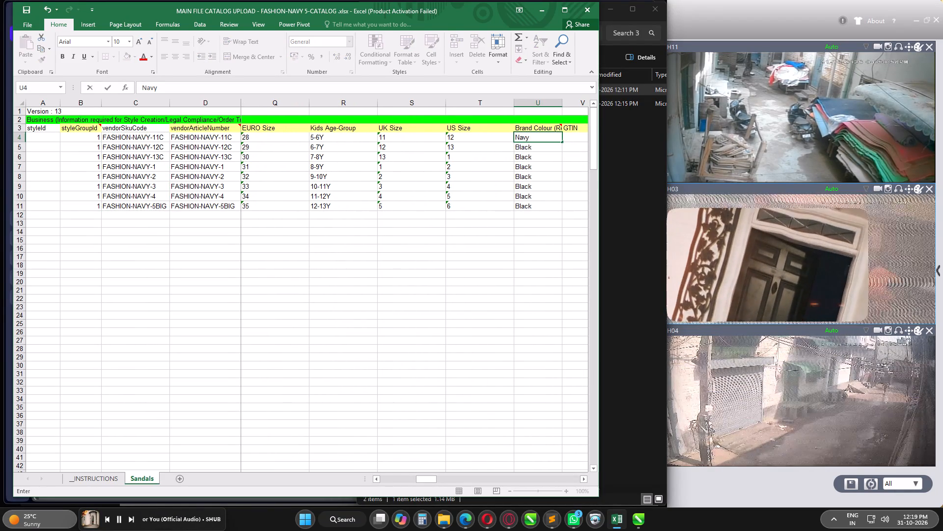
pyautogui.press('Return')
# Copy Navy from U4 to the other Brand Colour cells through U11.
pyautogui.press('Up')
pyautogui.hotkey('ctrl', 'c')
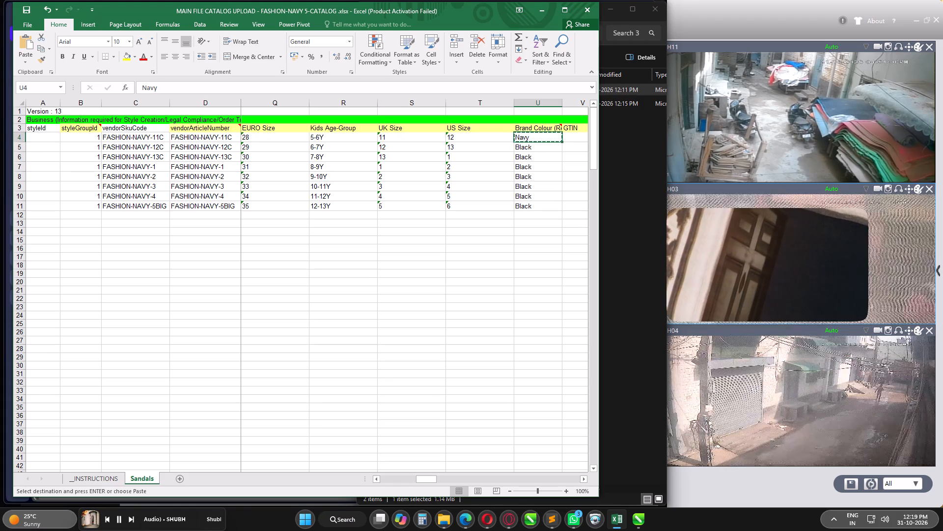
pyautogui.hotkey('shift', 'Down')
pyautogui.hotkey('shift', 'Down')
pyautogui.hotkey('shift', 'Down')
pyautogui.hotkey('shift', 'Down')
pyautogui.hotkey('shift', 'Down')
pyautogui.hotkey('shift', 'Down')
pyautogui.hotkey('shift', 'Down')
pyautogui.hotkey('ctrl', 'v')
# Copy the vendorArticleNumber values D4:D11 into the SKUCode cells X4:X11 and save the workbook.
pyautogui.press('Right')
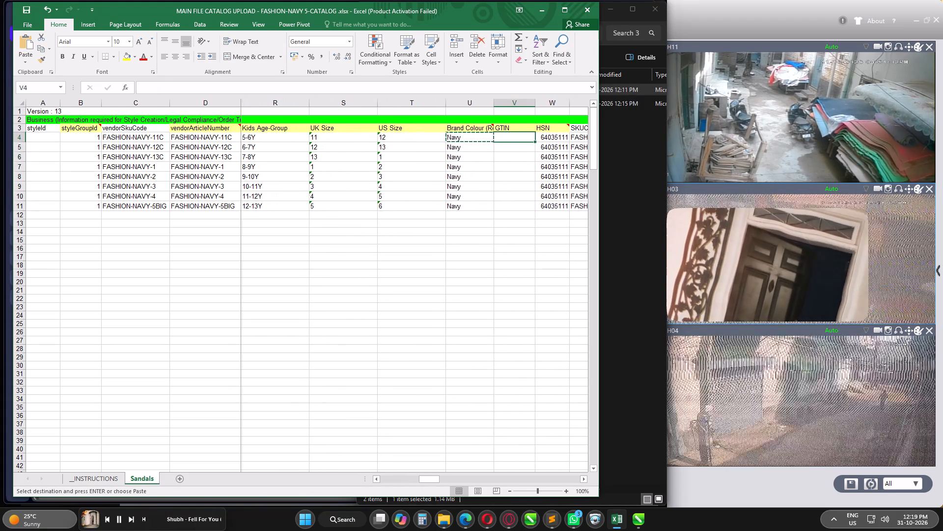
pyautogui.press('Right')
pyautogui.press('Right')
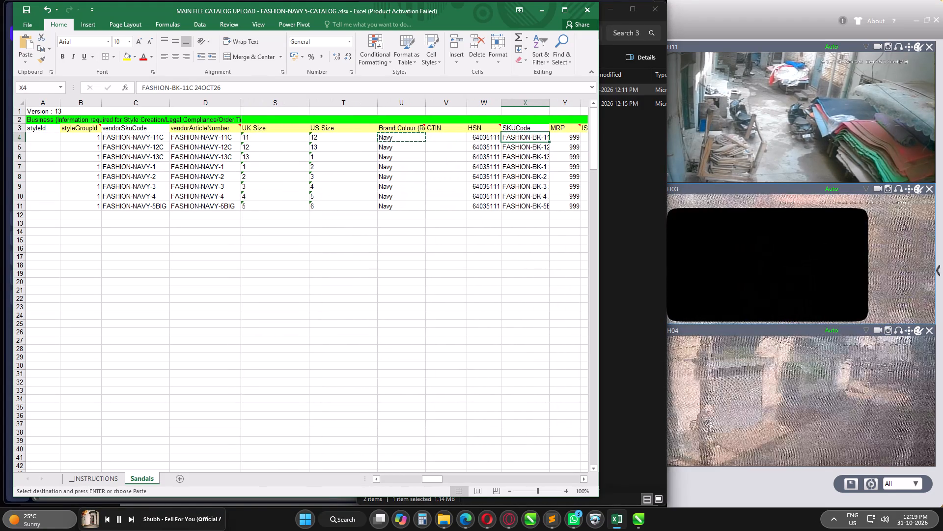
pyautogui.moveTo(207, 137); pyautogui.dragTo(207, 194)
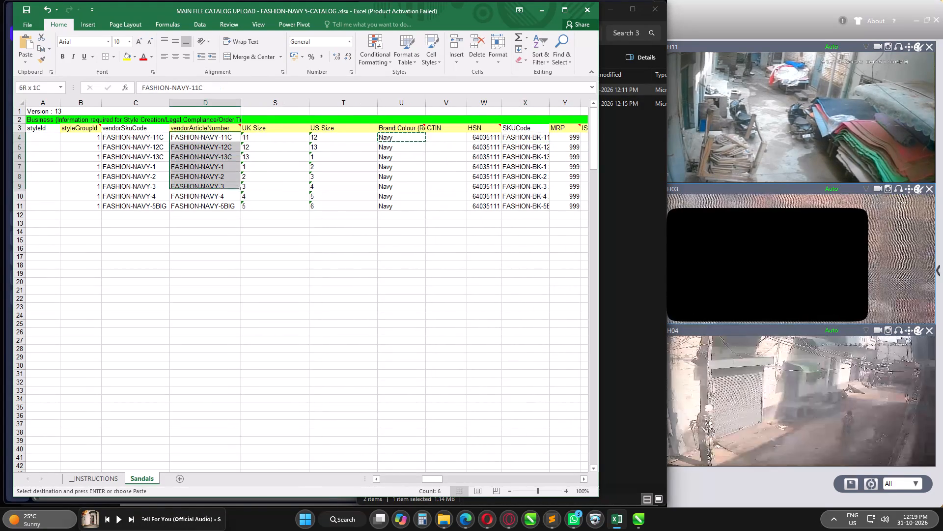
pyautogui.moveTo(207, 194); pyautogui.dragTo(207, 207)
pyautogui.hotkey('ctrl', 'c')
pyautogui.click(538, 139)
pyautogui.hotkey('ctrl', 'v')
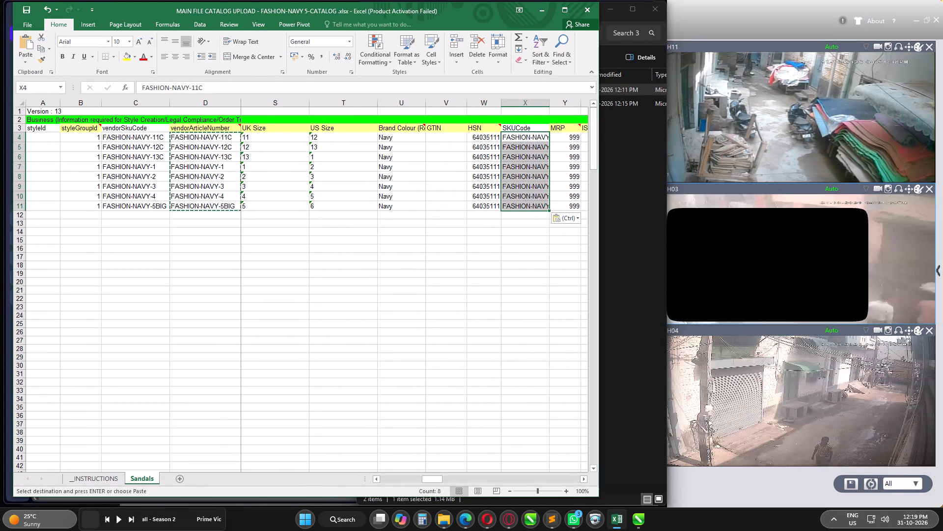
pyautogui.hotkey('ctrl', 's')
# Set the ISP to 799 for all eight sandals in Z4:Z11.
pyautogui.press('Right')
pyautogui.press('Right')
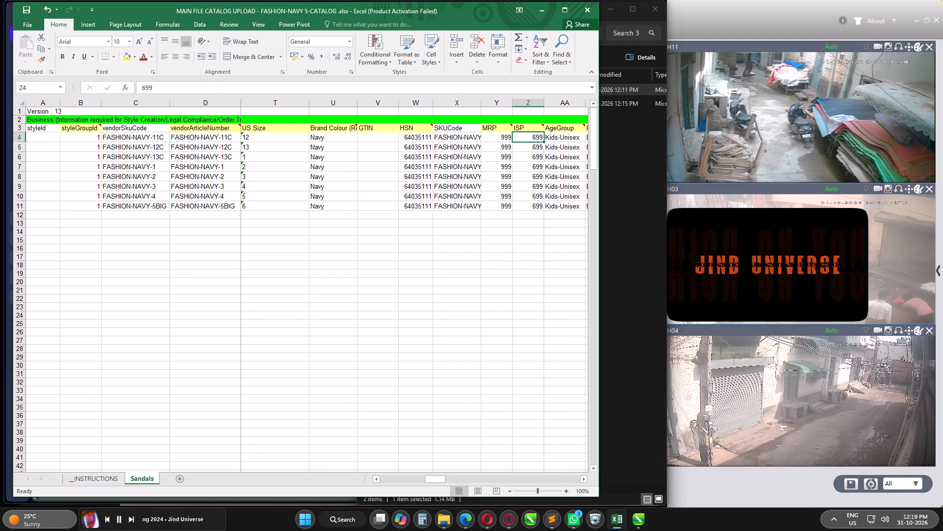
pyautogui.write('799')
pyautogui.press('Return')
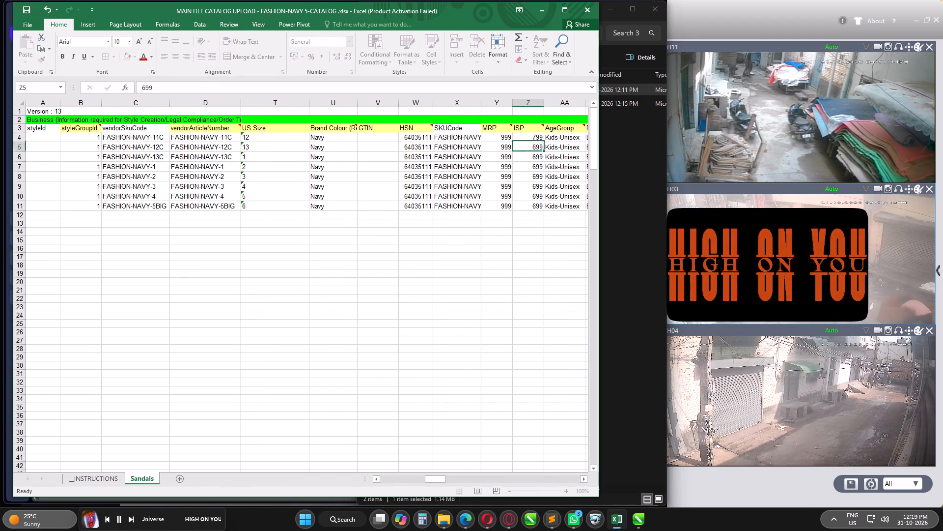
pyautogui.press('Up')
pyautogui.hotkey('ctrl', 'c')
pyautogui.hotkey('ctrl', 'shift', 'Down')
pyautogui.hotkey('ctrl', 'v')
# Choose Kids-Boys as the AgeGroup in the empty cell AA12, below the listed sandals.
pyautogui.press('Right')
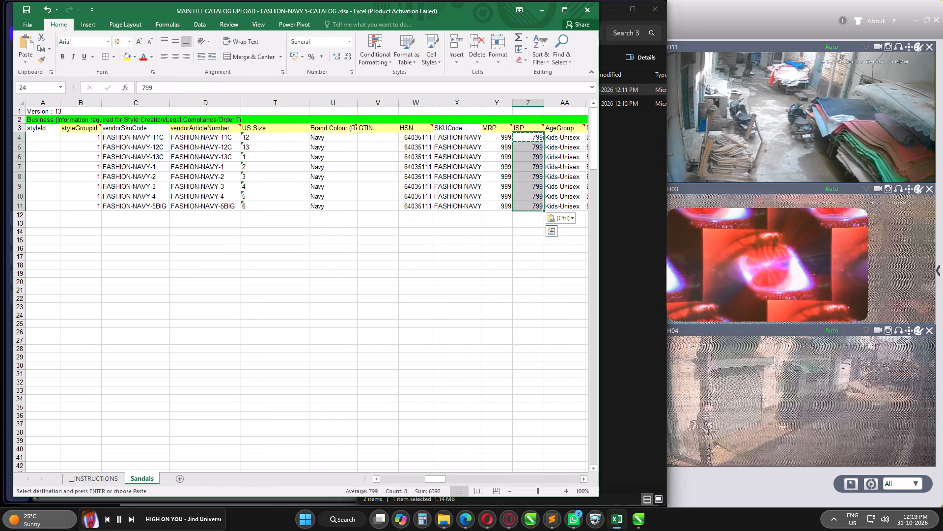
pyautogui.press('Right')
pyautogui.press('Left')
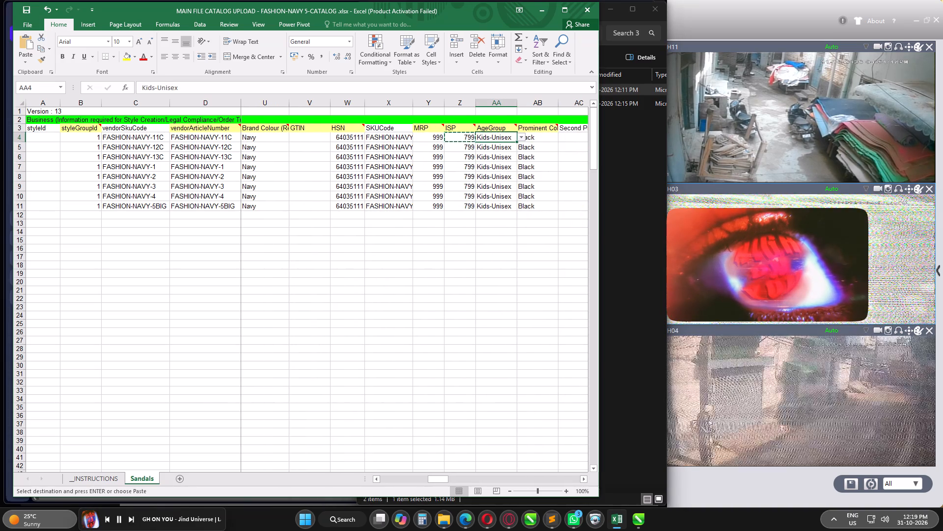
pyautogui.click(522, 138)
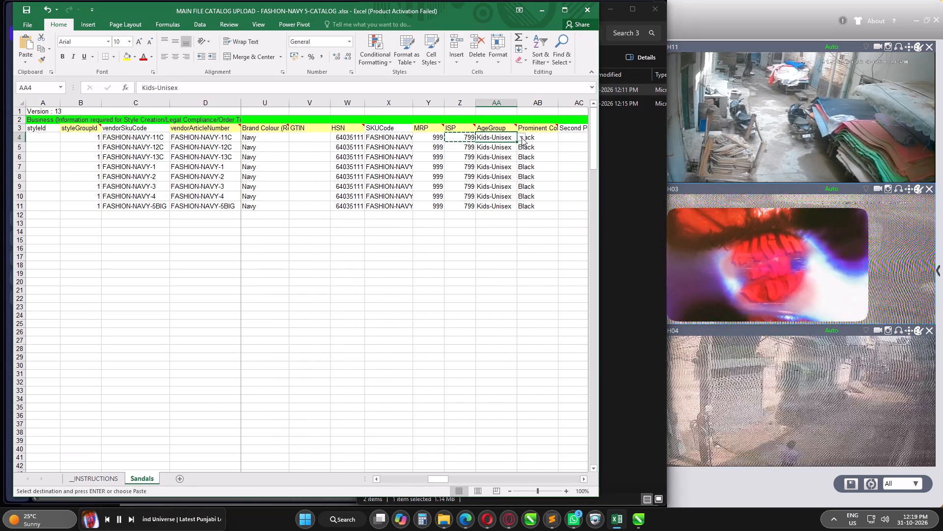
pyautogui.click(520, 137)
pyautogui.click(523, 137)
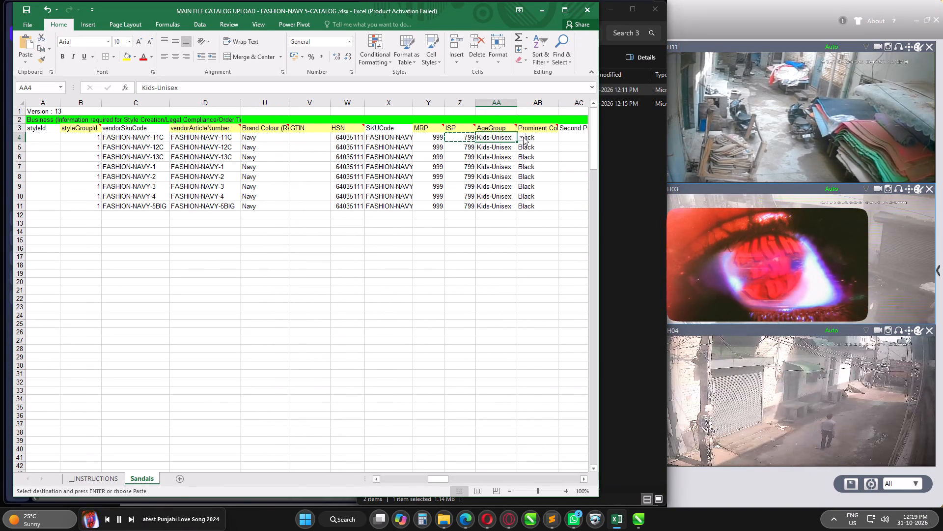
pyautogui.click(523, 137)
pyautogui.click(500, 176)
pyautogui.click(496, 217)
pyautogui.click(519, 215)
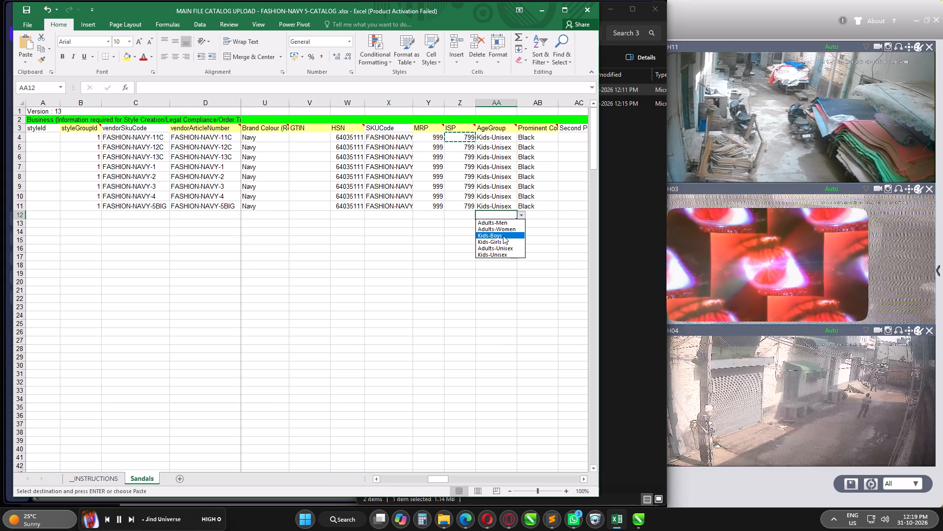
pyautogui.click(503, 236)
# Copy Kids-Boys from AA12 over the AgeGroup cells AA4:AA11, and clear the helper value in AA12.
pyautogui.hotkey('ctrl', 'c')
pyautogui.hotkey('ctrl', 'shift', 'Up')
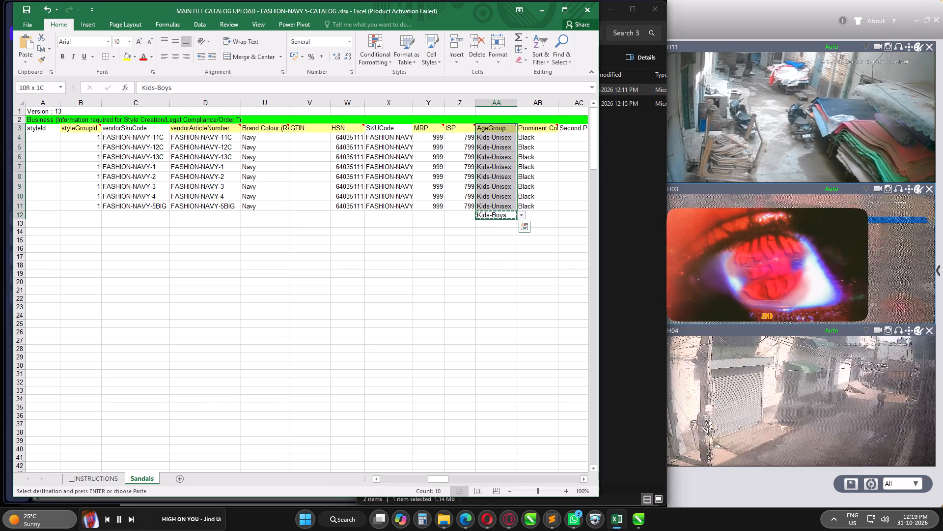
pyautogui.hotkey('shift', 'Down')
pyautogui.hotkey('ctrl', 'v')
pyautogui.press('Down')
pyautogui.press('Down')
pyautogui.press('Up')
pyautogui.press('Up')
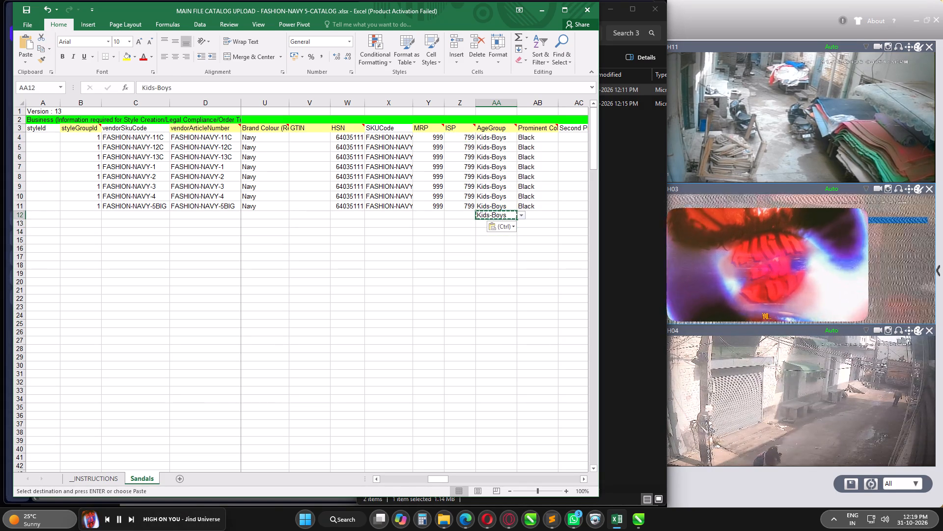
pyautogui.press('Delete')
# Change the vendorArticleName in E11 to "Kids boys sandals".
pyautogui.press('Up')
pyautogui.hotkey('ctrl', 'Left')
pyautogui.hotkey('ctrl', 'Left')
pyautogui.hotkey('ctrl', 'Left')
pyautogui.hotkey('ctrl', 'Left')
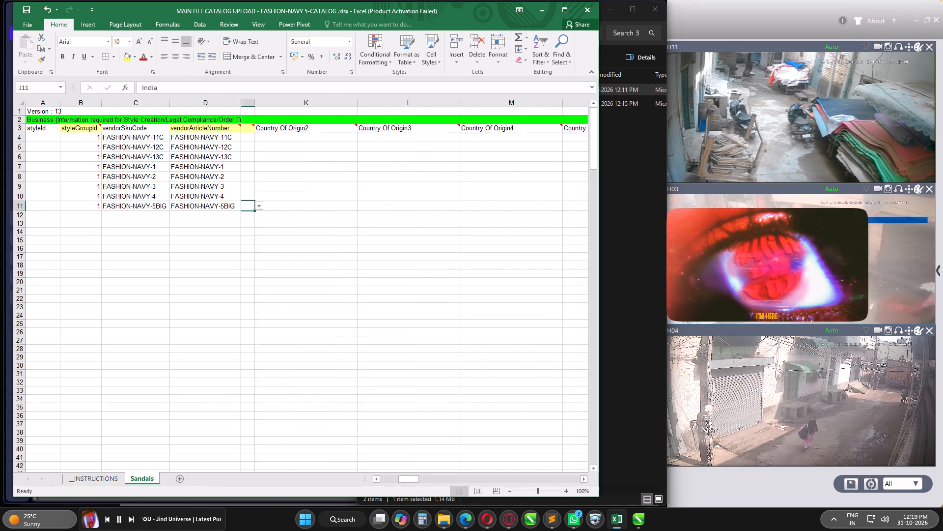
pyautogui.hotkey('ctrl', 'Left')
pyautogui.hotkey('ctrl', 'Left')
pyautogui.hotkey('ctrl', 'Left')
pyautogui.hotkey('ctrl', 'Left')
pyautogui.press('Right')
pyautogui.press('Right')
pyautogui.press('Right')
pyautogui.press('Right')
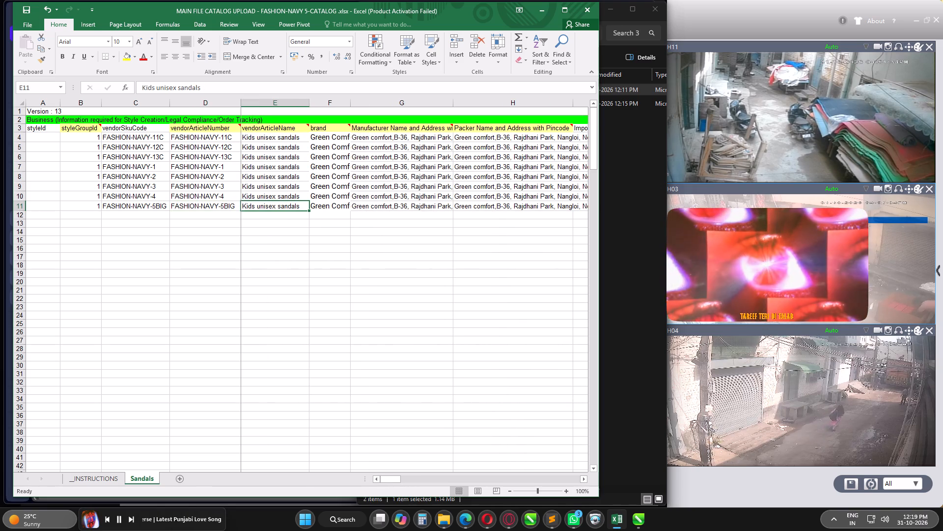
pyautogui.press('F2')
pyautogui.press('Left')
pyautogui.press('Left')
pyautogui.press('Left')
pyautogui.press('Left')
pyautogui.press('Left')
pyautogui.press('Left')
pyautogui.press('Left')
pyautogui.press('Left')
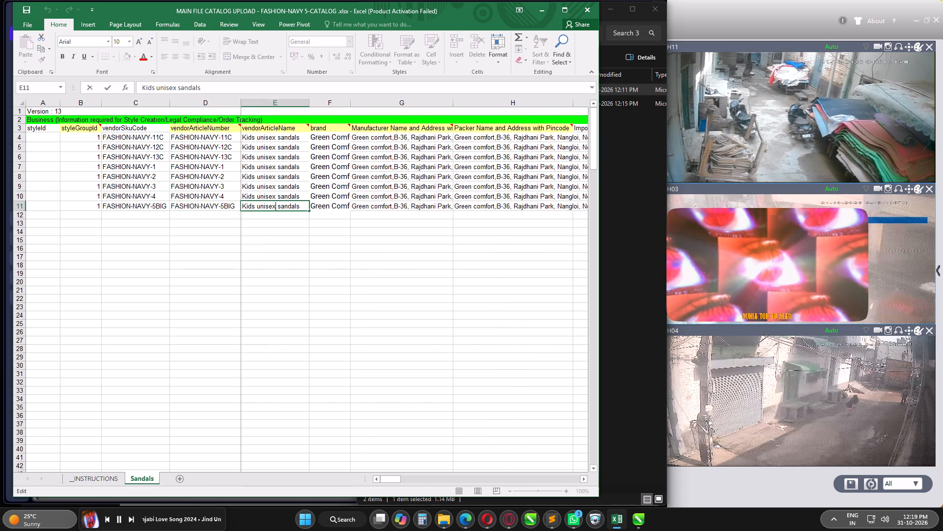
pyautogui.press('BackSpace')
pyautogui.press('BackSpace')
pyautogui.press('BackSpace')
pyautogui.press('BackSpace')
pyautogui.press('BackSpace')
pyautogui.press('BackSpace')
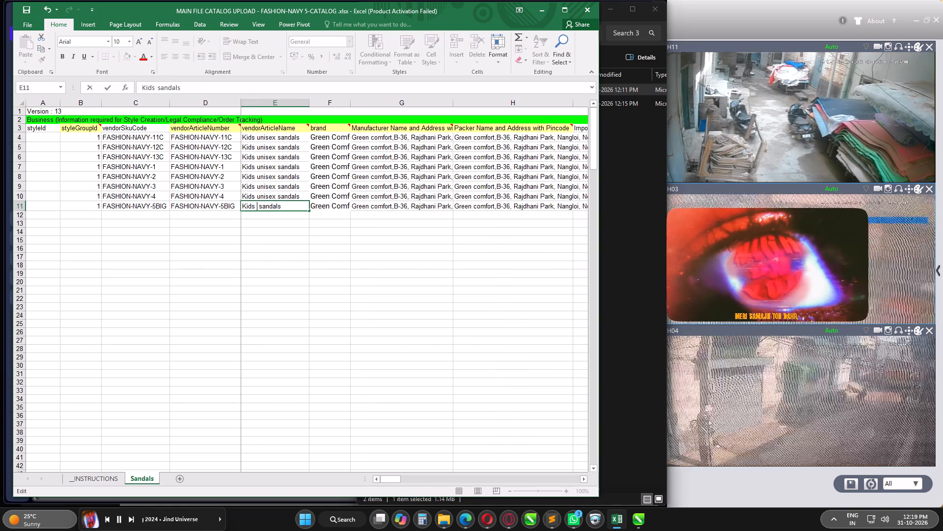
pyautogui.write('boys')
pyautogui.press('Return')
# Copy the E11 article name to the vendorArticleName cells E4:E10 and save the workbook.
pyautogui.press('Up')
pyautogui.hotkey('ctrl', 'c')
pyautogui.hotkey('ctrl', 'shift', 'Up')
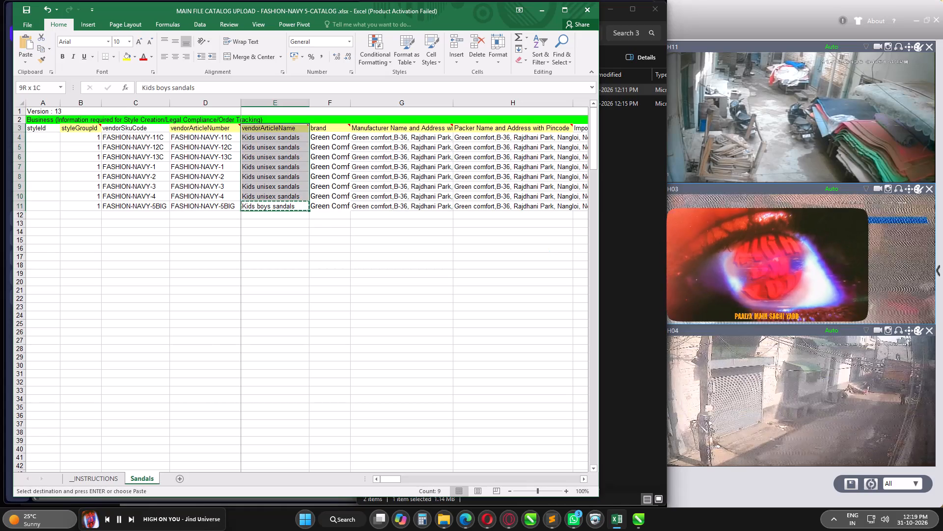
pyautogui.hotkey('shift', 'Down')
pyautogui.hotkey('ctrl', 'v')
pyautogui.press('Right')
pyautogui.hotkey('ctrl', 's')
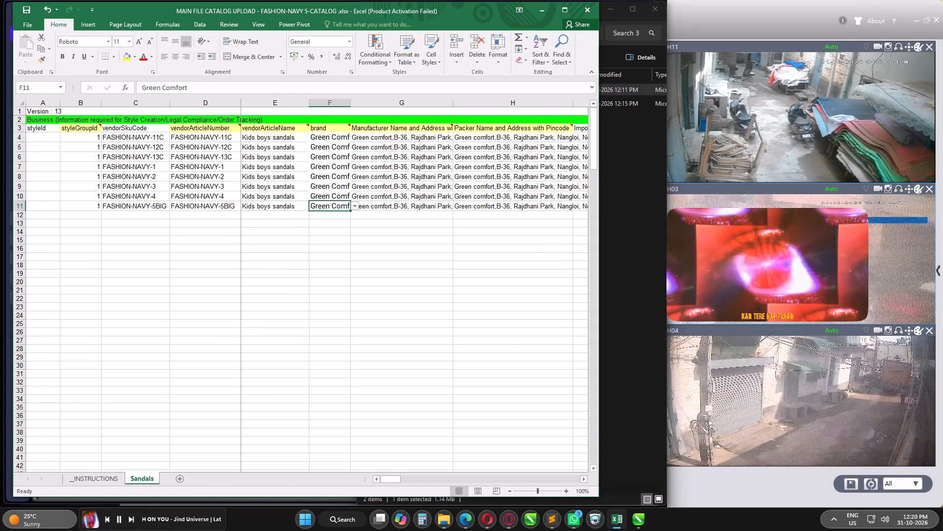
# Review the row 11 values of the FASHION-NAVY-5BIG sandal from the brand column across to AgeGroup.
pyautogui.press('Right')
pyautogui.press('Right')
pyautogui.press('Right')
pyautogui.press('Right')
pyautogui.press('Right')
pyautogui.press('Right')
pyautogui.press('Right')
pyautogui.press('Right')
pyautogui.press('Right')
pyautogui.press('Right')
pyautogui.press('Right')
pyautogui.press('Right')
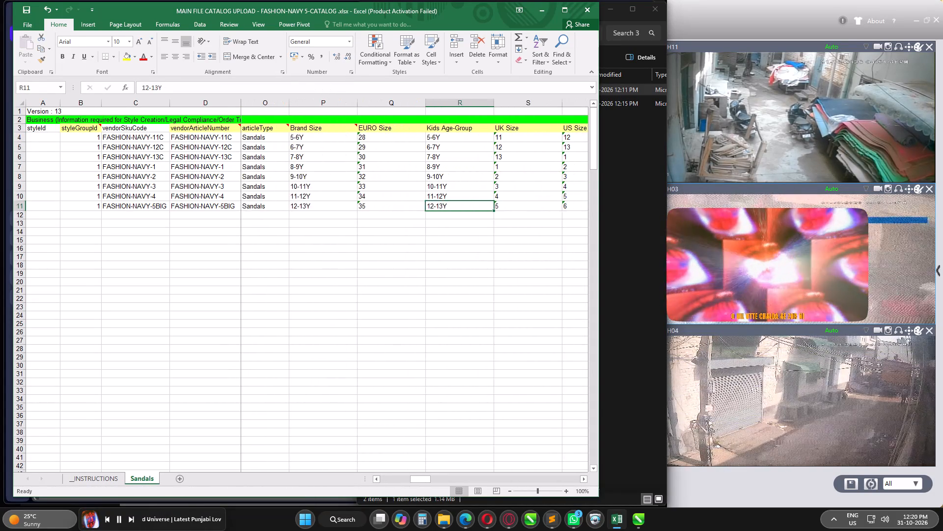
pyautogui.press('Right')
pyautogui.press('Right')
pyautogui.press('Right')
pyautogui.press('Right')
pyautogui.press('Right')
pyautogui.press('Right')
pyautogui.press('Right')
pyautogui.press('Right')
pyautogui.press('Right')
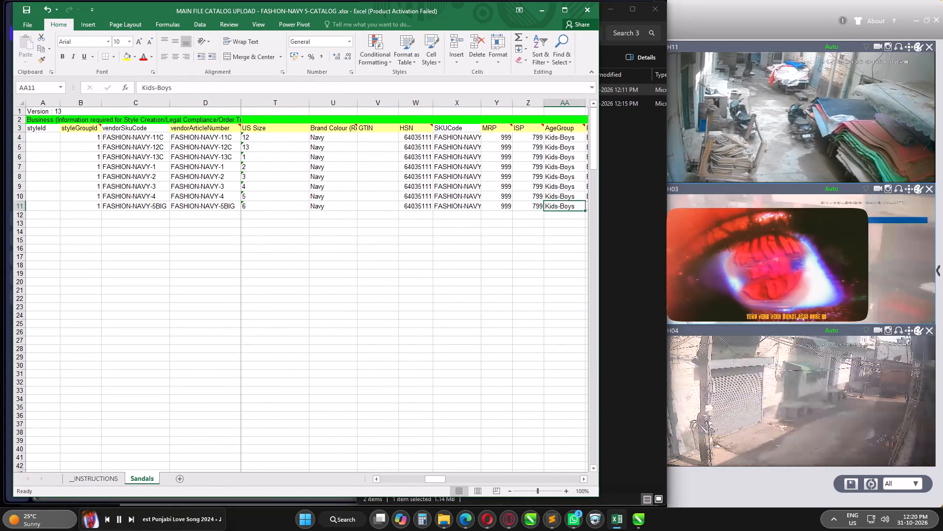
# Choose Navy Blue as the Prominent Colour in the empty cell AB12, below the listed sandals.
pyautogui.press('Right')
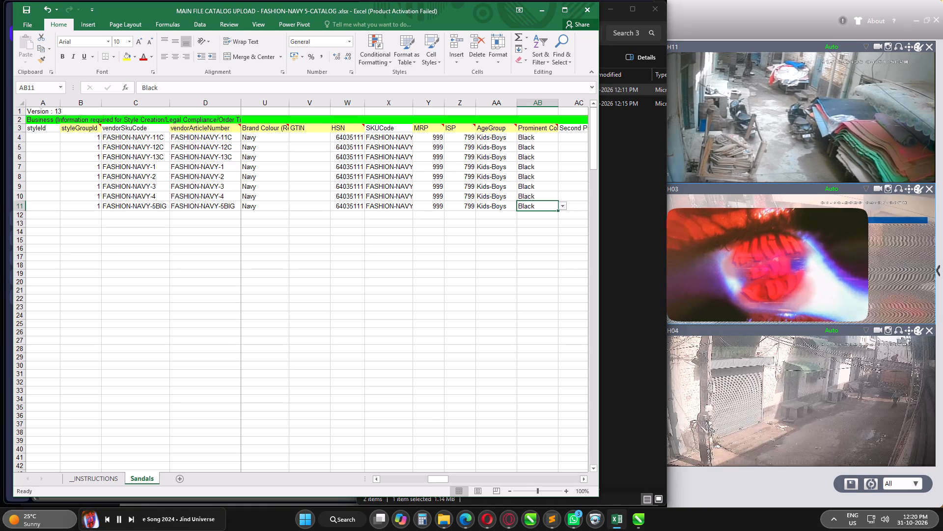
pyautogui.press('Up')
pyautogui.press('Up')
pyautogui.press('Up')
pyautogui.hotkey('ctrl', 'Up')
pyautogui.press('Down')
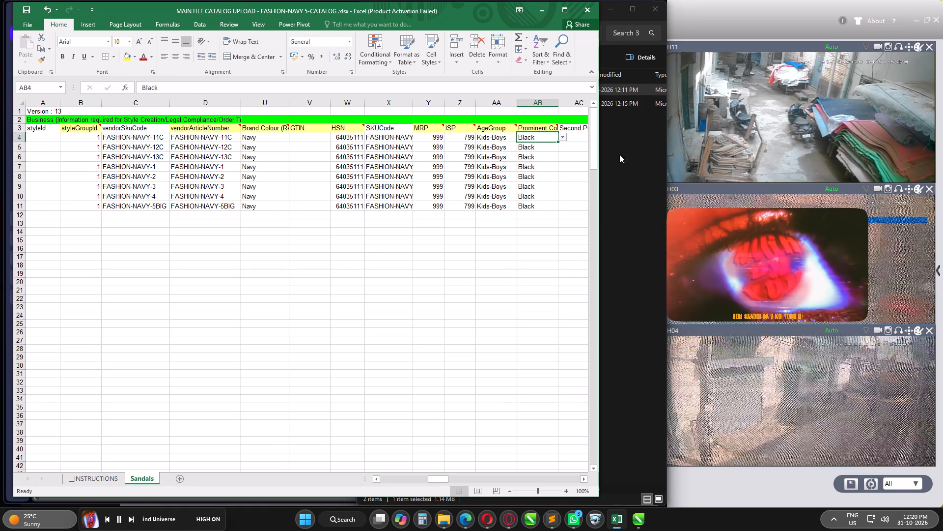
pyautogui.click(561, 138)
pyautogui.click(564, 139)
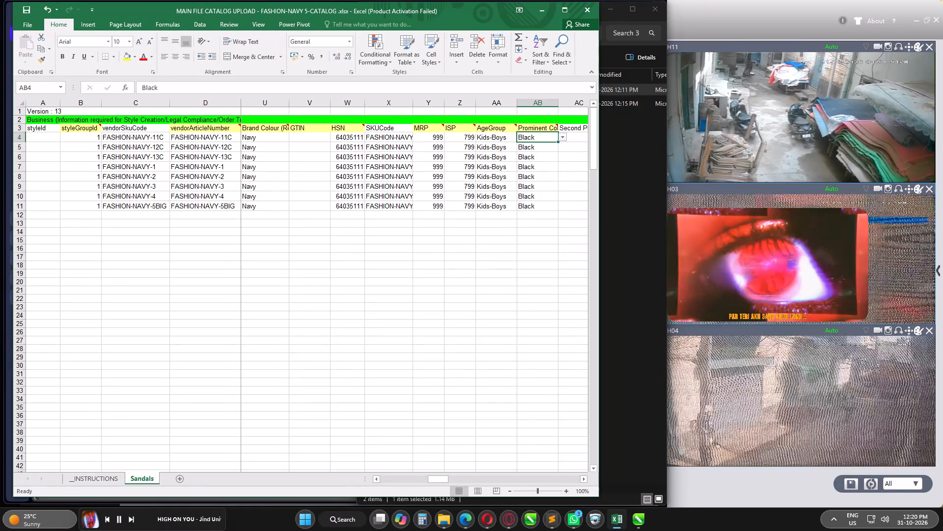
pyautogui.click(538, 217)
pyautogui.click(564, 217)
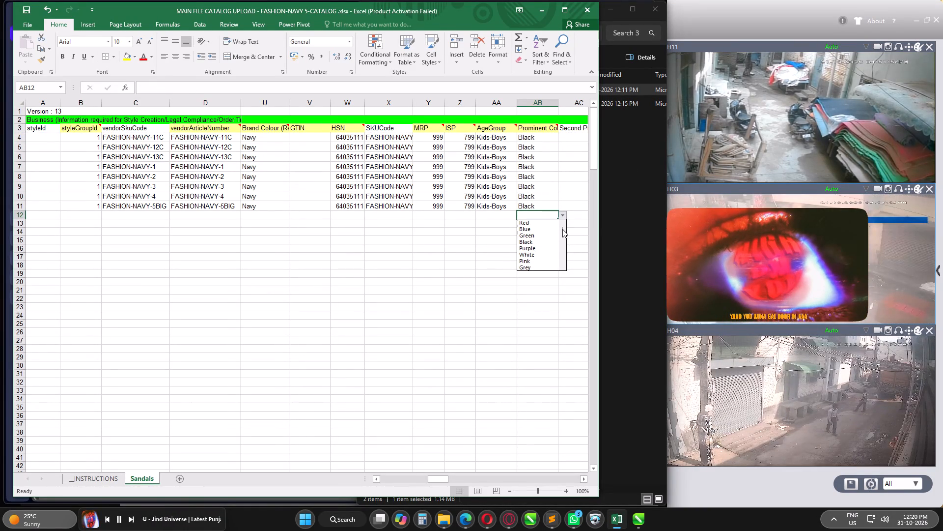
pyautogui.click(561, 229)
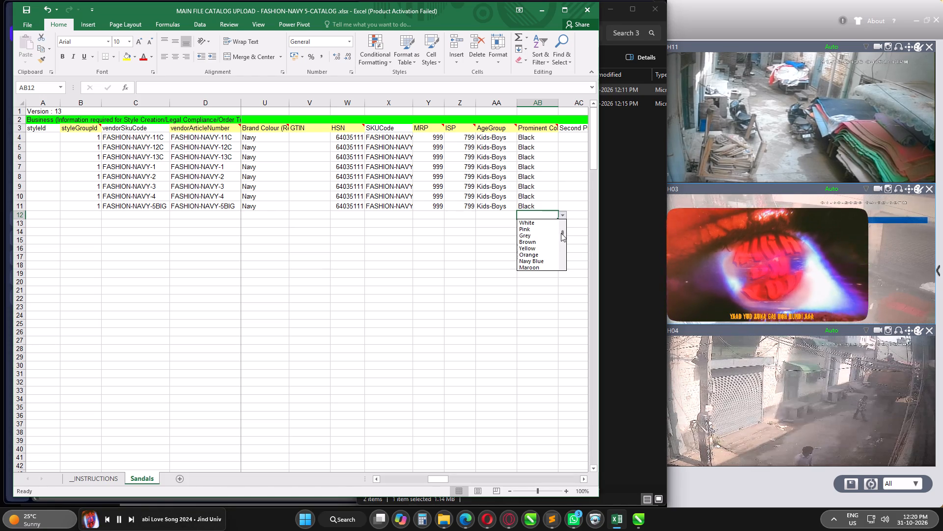
pyautogui.click(544, 260)
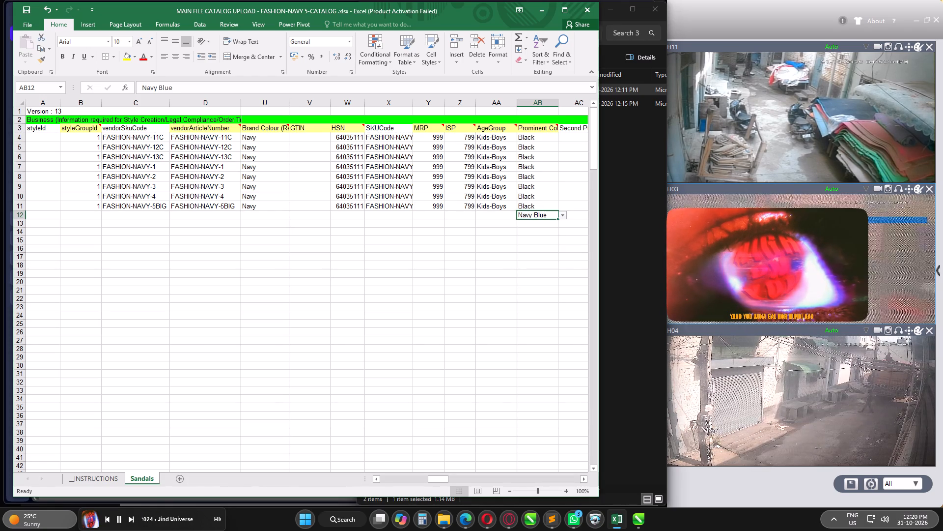
# Copy Navy Blue from AB12 over the Prominent Colour cells AB4:AB11, clear the helper value in AB12, and save the workbook.
pyautogui.hotkey('ctrl', 'c')
pyautogui.hotkey('ctrl', 'shift', 'Up')
pyautogui.hotkey('shift', 'Down')
pyautogui.hotkey('ctrl', 'v')
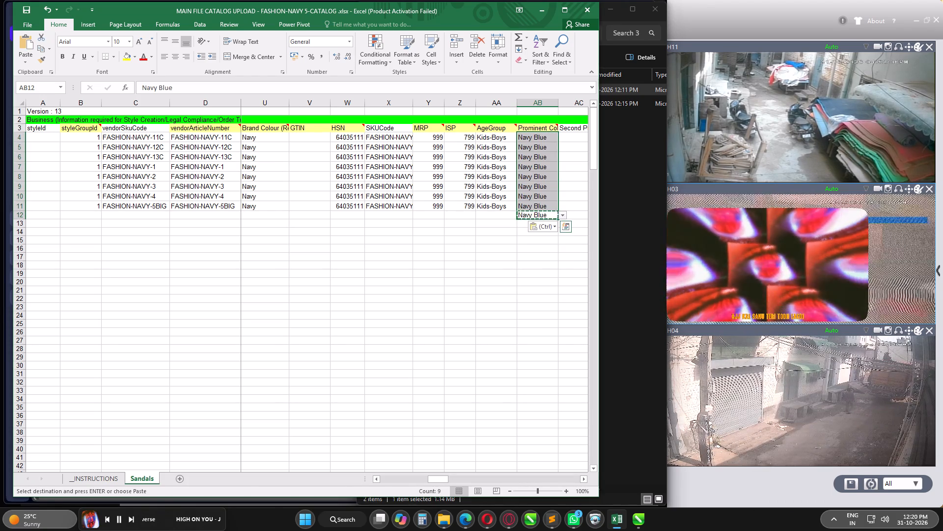
pyautogui.press('Down')
pyautogui.press('Up')
pyautogui.press('Delete')
pyautogui.hotkey('ctrl', 's')
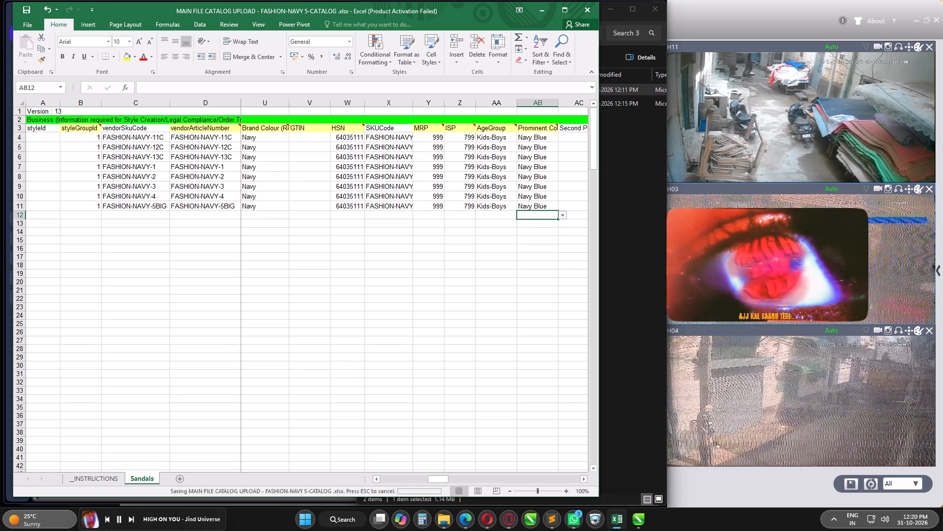
pyautogui.press('Up')
pyautogui.press('Up')
pyautogui.press('Up')
pyautogui.press('Up')
pyautogui.press('Up')
pyautogui.press('Up')
pyautogui.press('Up')
pyautogui.press('Up')
pyautogui.press('Right')
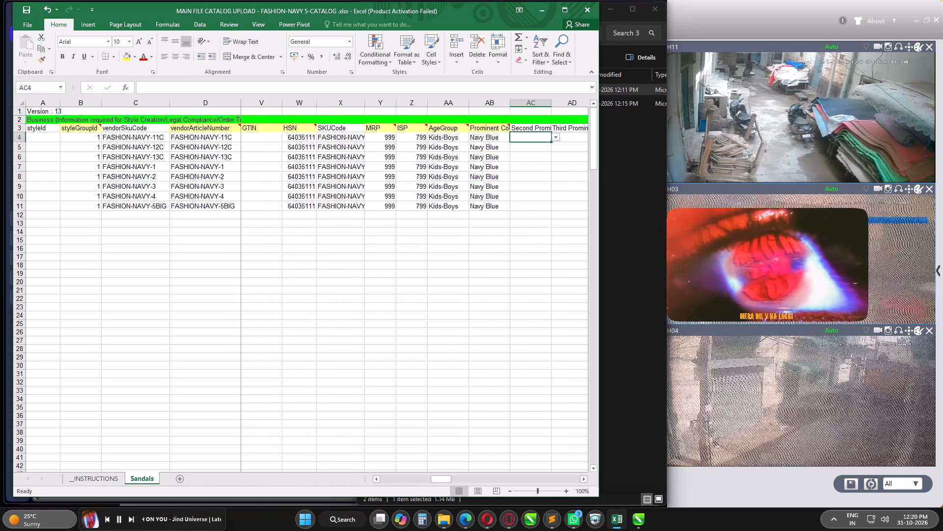
pyautogui.hotkey('ctrl', 's')
# Switch to File Explorer and examine the sandal's colours in photo 20261031_111212.jpg and its neighbour in the FASHION STAR NAVY folder.
pyautogui.click(448, 484)
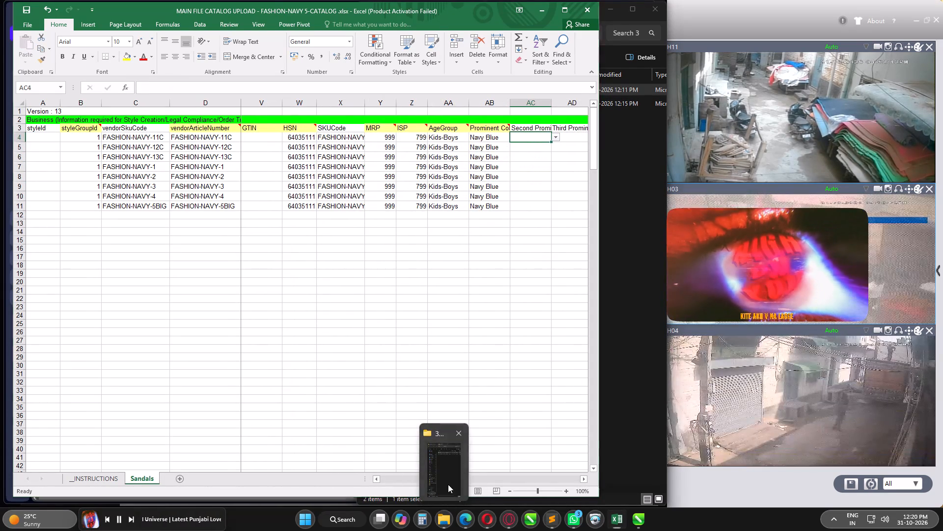
pyautogui.click(417, 15)
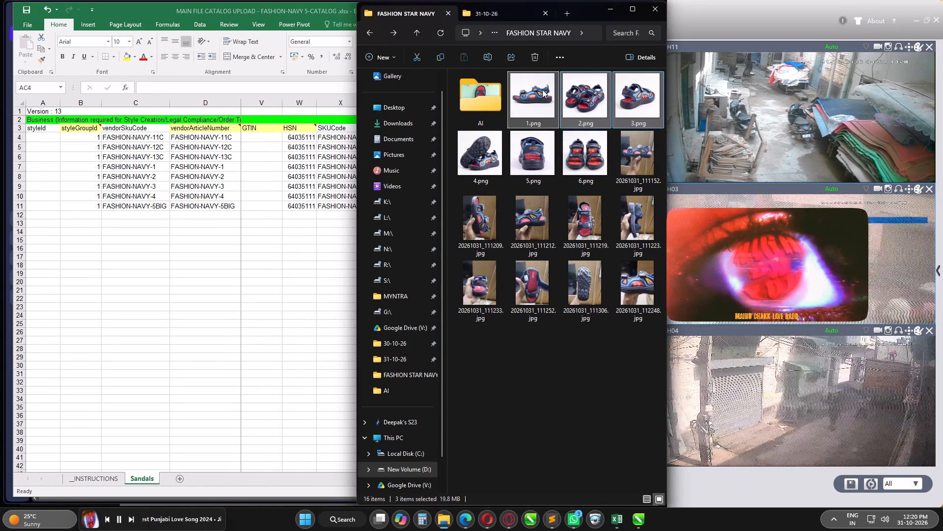
pyautogui.doubleClick(523, 214)
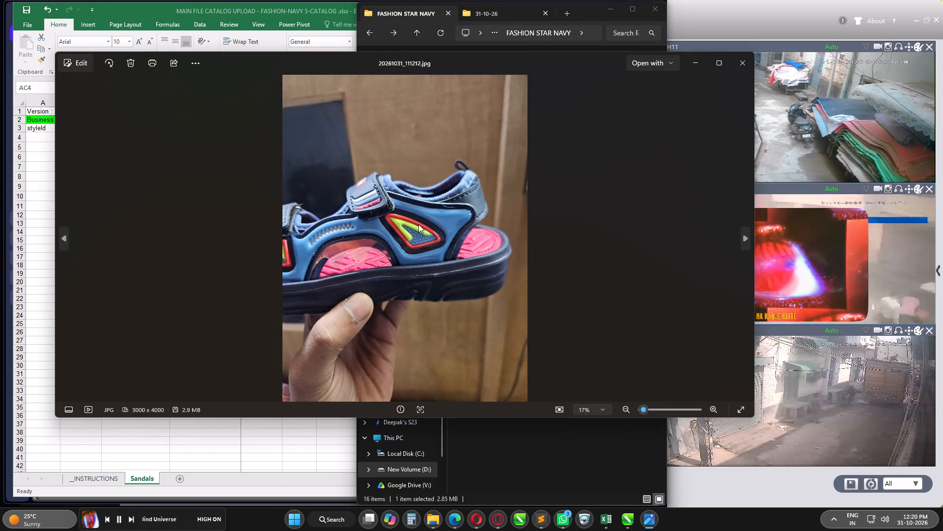
pyautogui.press('Right')
pyautogui.press('Left')
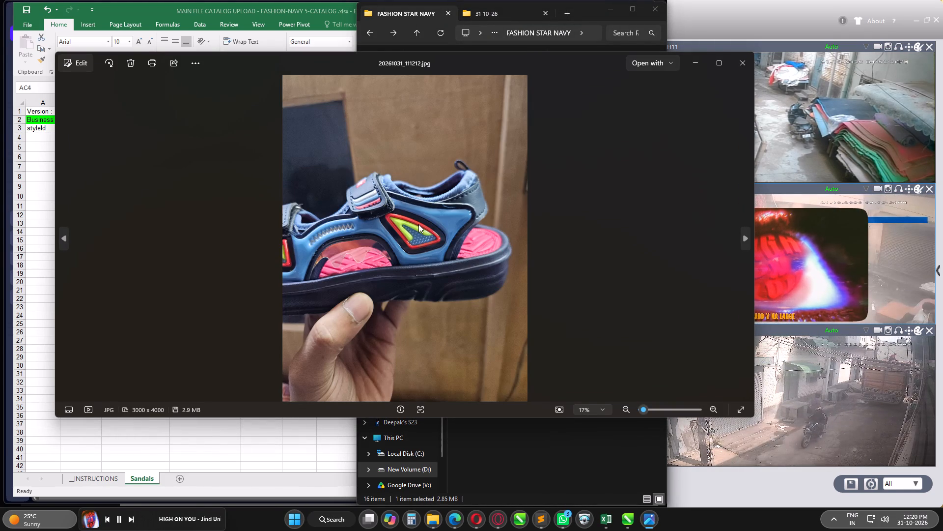
pyautogui.press('Right')
pyautogui.click(744, 63)
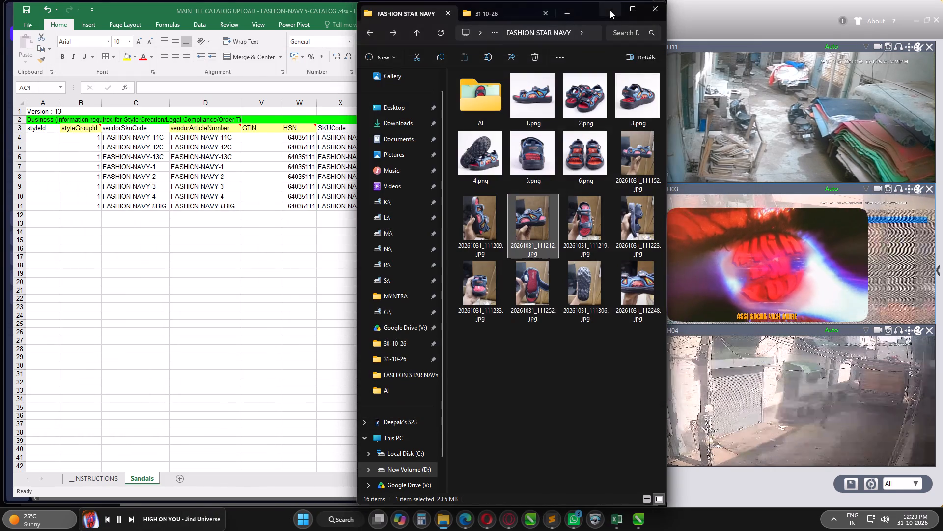
pyautogui.click(610, 10)
# Back in the Excel workbook, choose Blue as the Second Prominent Colour in the empty cell AC12.
pyautogui.click(558, 139)
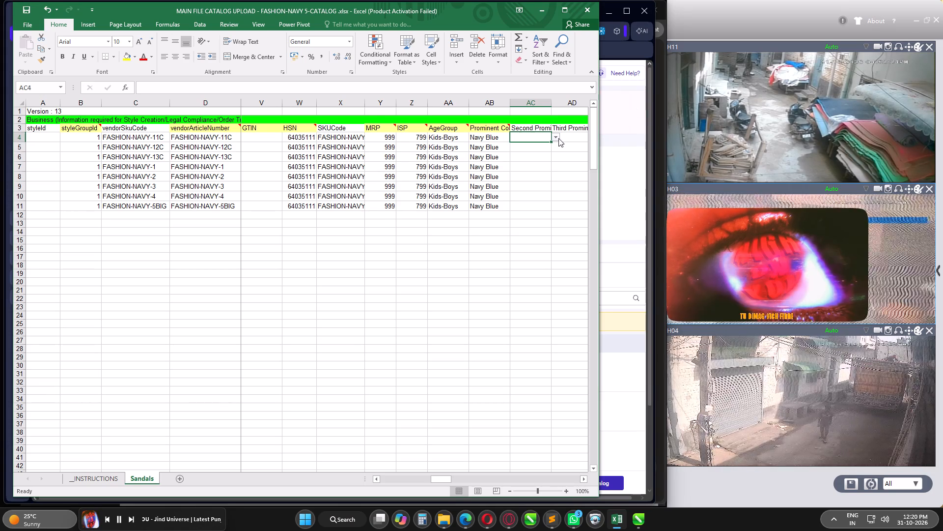
pyautogui.click(526, 214)
pyautogui.click(556, 215)
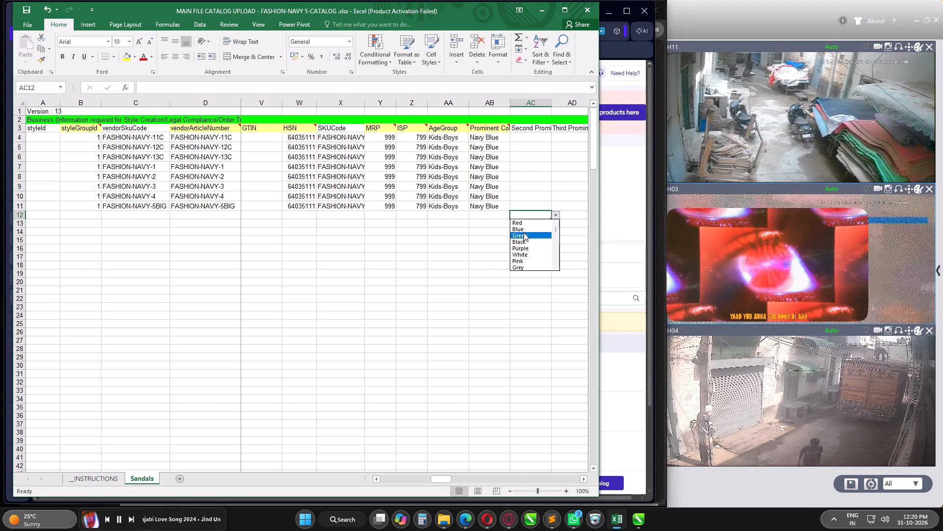
pyautogui.click(524, 231)
# Copy Blue from AC12 into the Second Prominent Colour cells AC4:AC11, and clear the helper value in AC12.
pyautogui.hotkey('ctrl', 'c')
pyautogui.hotkey('ctrl', 'shift', 'Up')
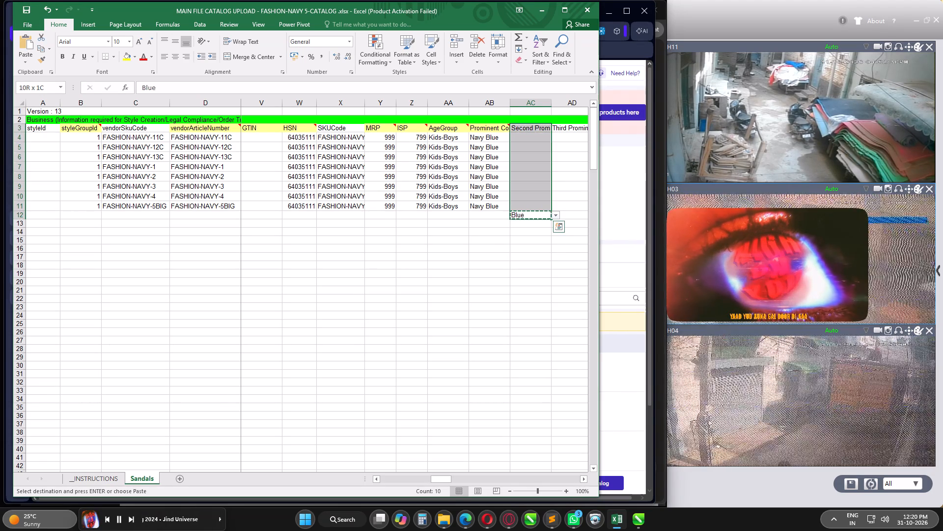
pyautogui.hotkey('shift', 'Down')
pyautogui.hotkey('ctrl', 'v')
pyautogui.press('Down')
pyautogui.press('Down')
pyautogui.press('Up')
pyautogui.press('Up')
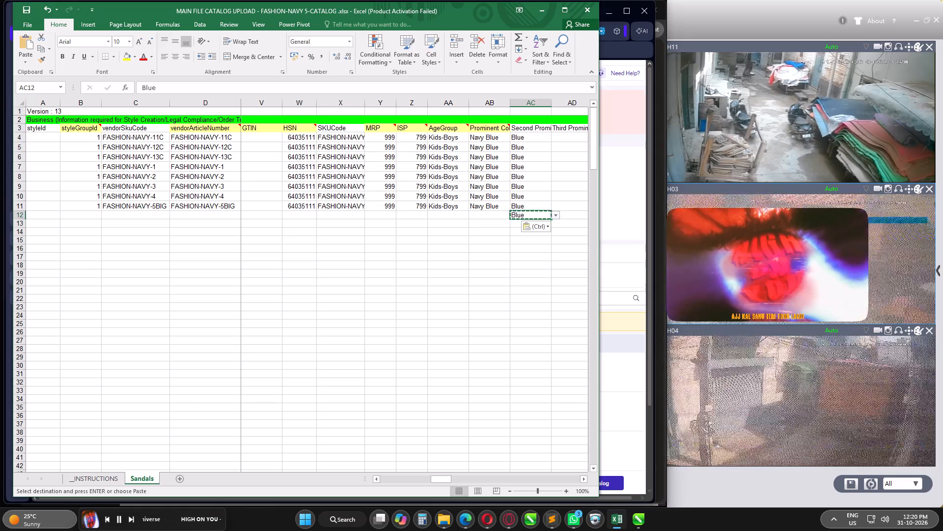
pyautogui.press('Delete')
# Choose Red as the Third Prominent Colour in the empty cell AD12, below the listed sandals.
pyautogui.press('Up')
pyautogui.press('Up')
pyautogui.hotkey('ctrl', 'Up')
pyautogui.hotkey('ctrl', 'Up')
pyautogui.press('Down')
pyautogui.press('Down')
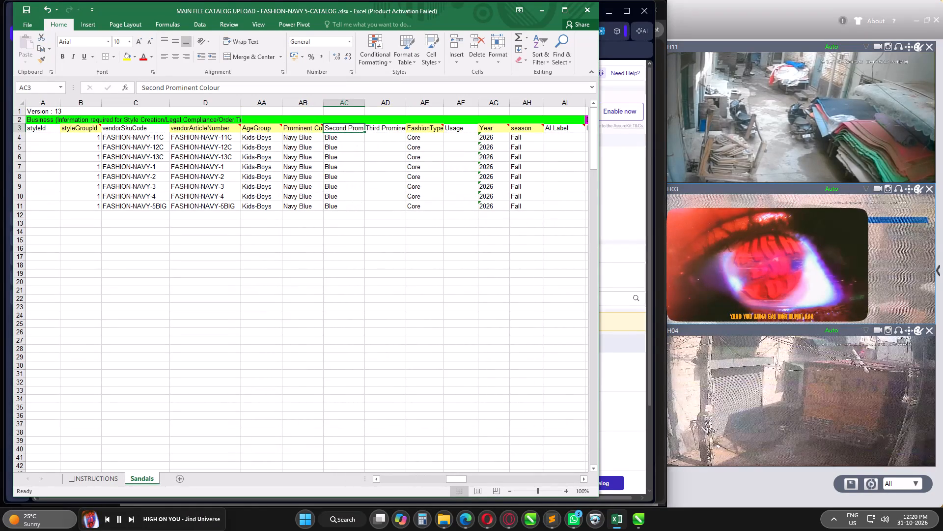
pyautogui.press('Down')
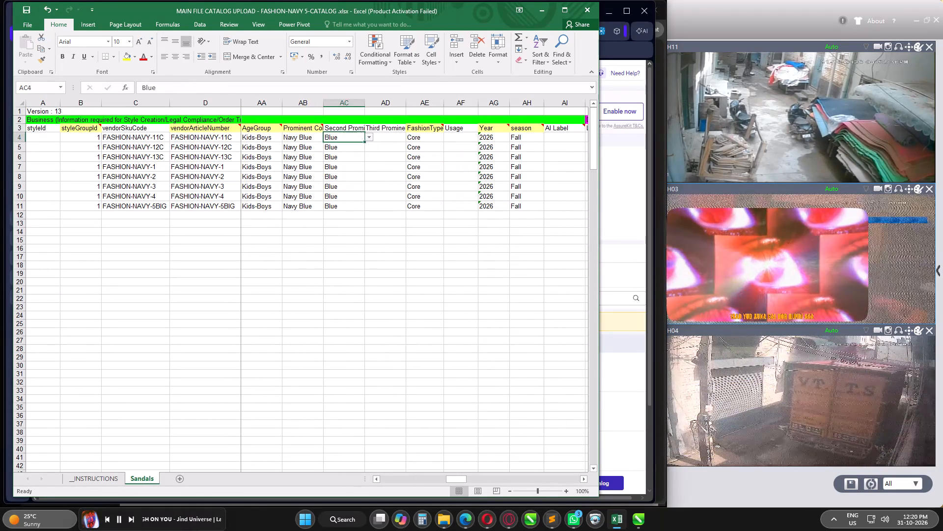
pyautogui.press('Left')
pyautogui.press('Right')
pyautogui.press('Right')
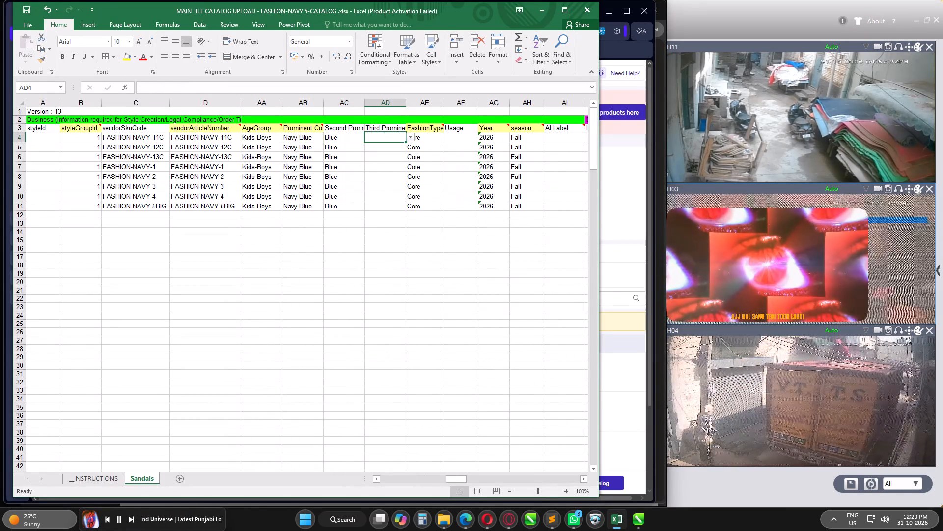
pyautogui.click(409, 137)
pyautogui.click(410, 138)
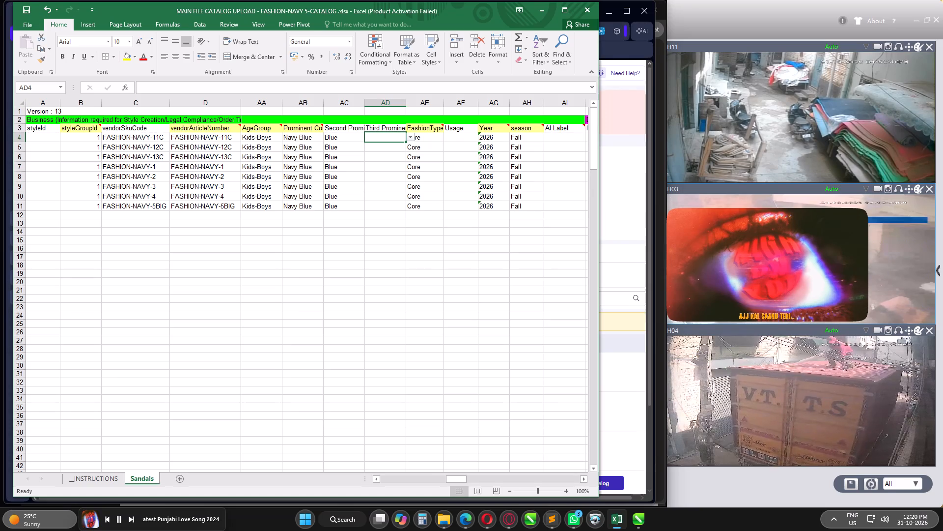
pyautogui.click(389, 217)
pyautogui.click(410, 217)
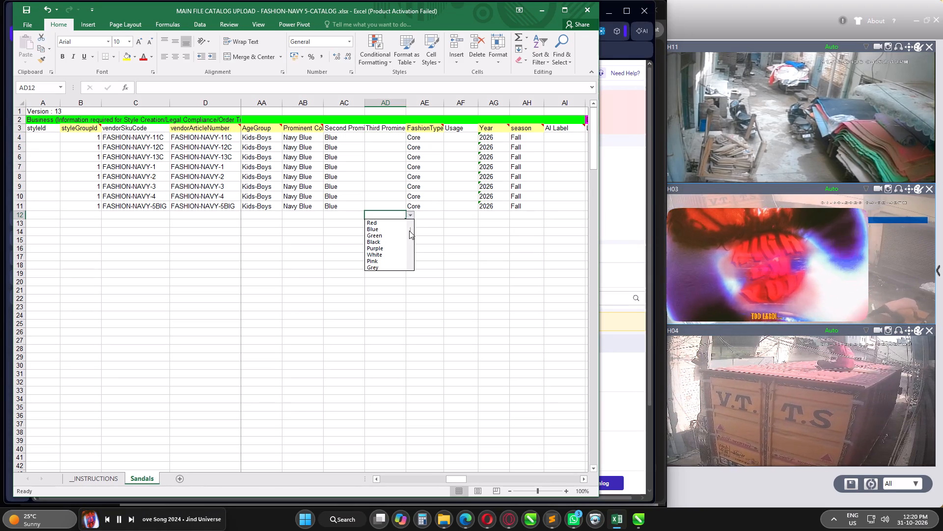
pyautogui.click(387, 225)
# Copy Red from AD12 into the Third Prominent Colour cells AD4:AD11, clear the helper value in AD12, and save the workbook.
pyautogui.hotkey('ctrl', 'c')
pyautogui.hotkey('ctrl', 'shift', 'Up')
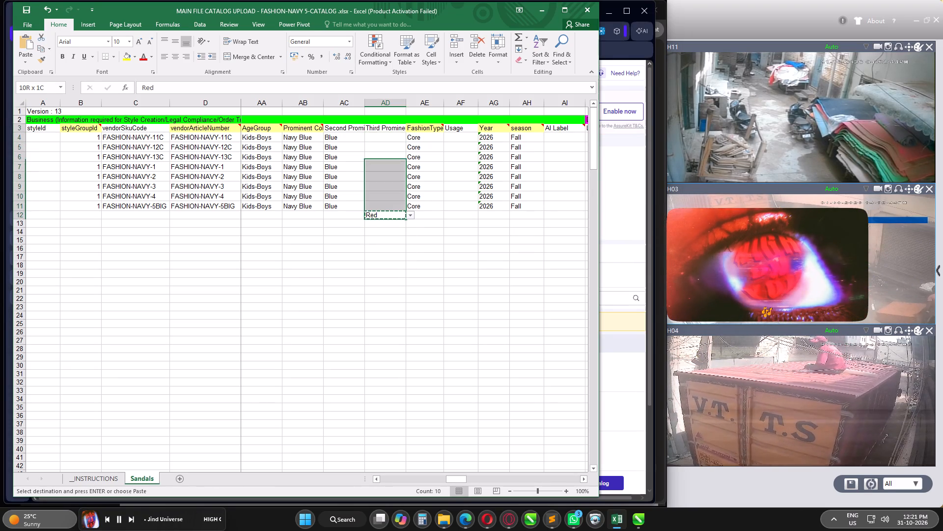
pyautogui.hotkey('shift', 'Down')
pyautogui.hotkey('ctrl', 'v')
pyautogui.press('Down')
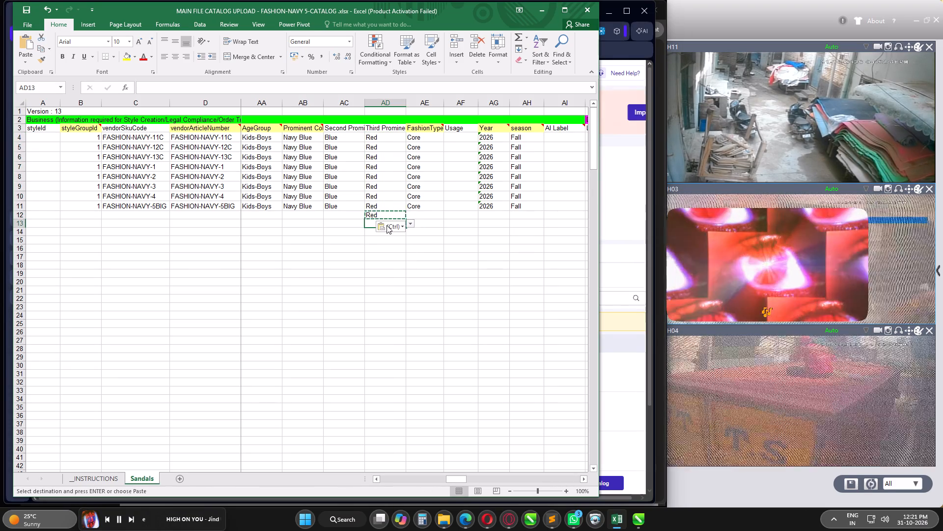
pyautogui.press('Up')
pyautogui.press('Delete')
pyautogui.press('Up')
pyautogui.press('Up')
pyautogui.press('Up')
pyautogui.press('Up')
pyautogui.press('Up')
pyautogui.press('Up')
pyautogui.press('Up')
pyautogui.press('Up')
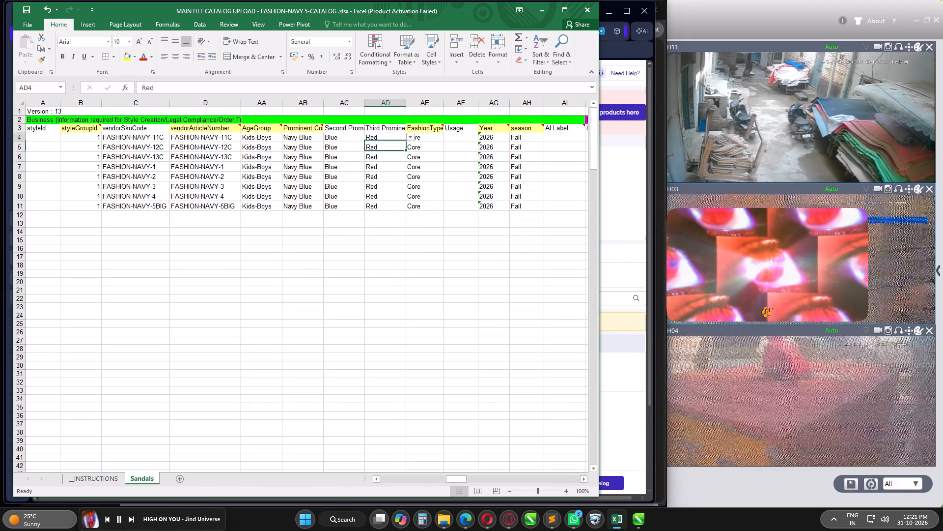
pyautogui.hotkey('ctrl', 's')
# Choose the blank option for the AI Label in the empty cell AI13, below the listed sandals.
pyautogui.press('Right')
pyautogui.press('Right')
pyautogui.press('Right')
pyautogui.press('Right')
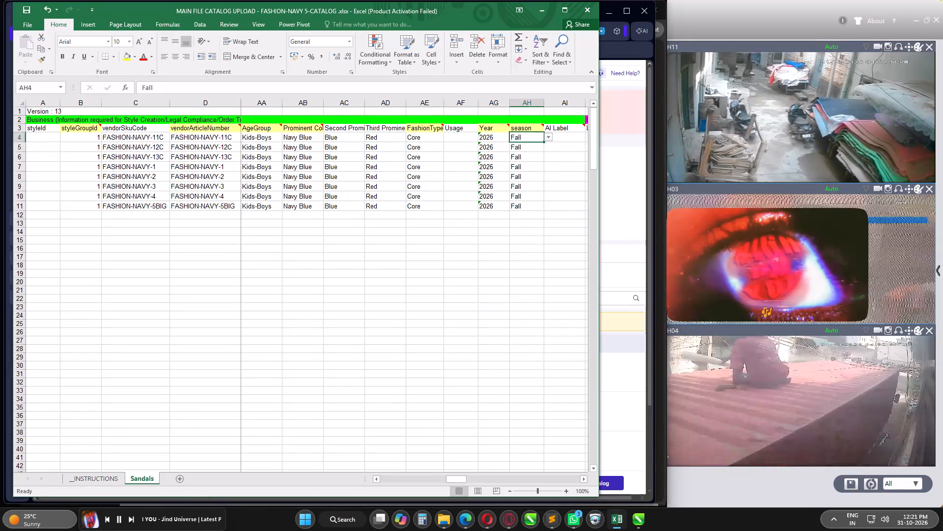
pyautogui.press('Right')
pyautogui.press('Right')
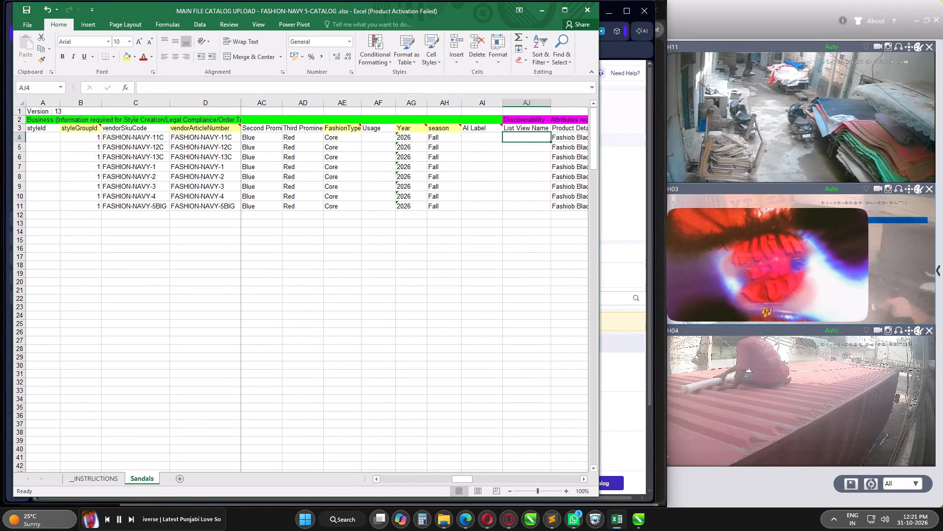
pyautogui.press('Left')
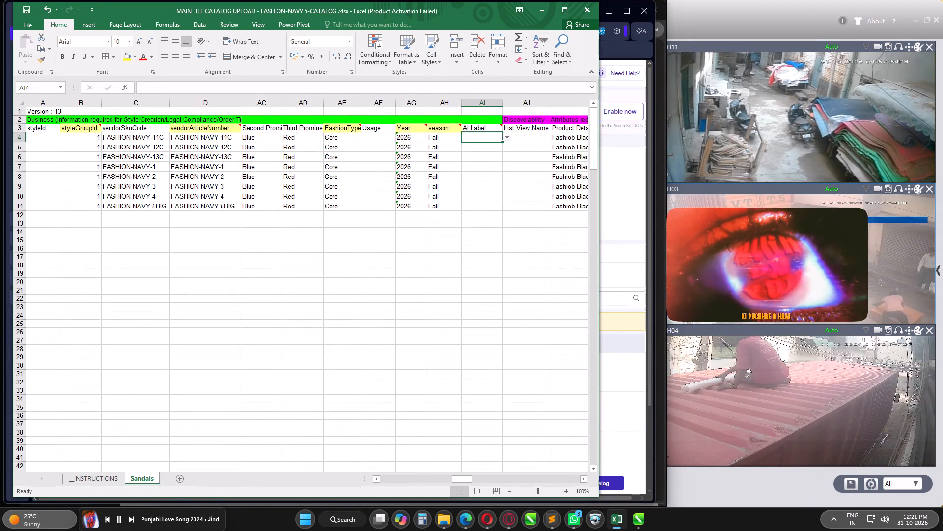
pyautogui.click(487, 129)
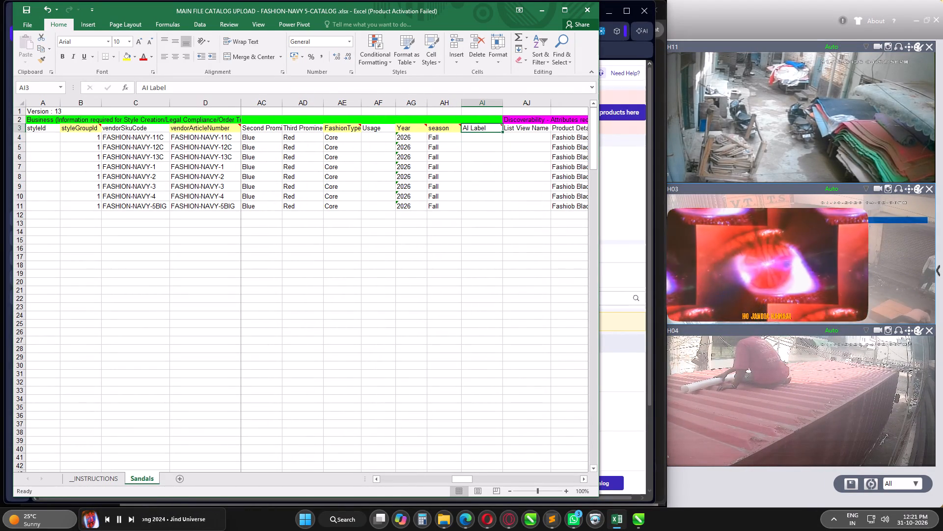
pyautogui.click(477, 220)
pyautogui.click(508, 221)
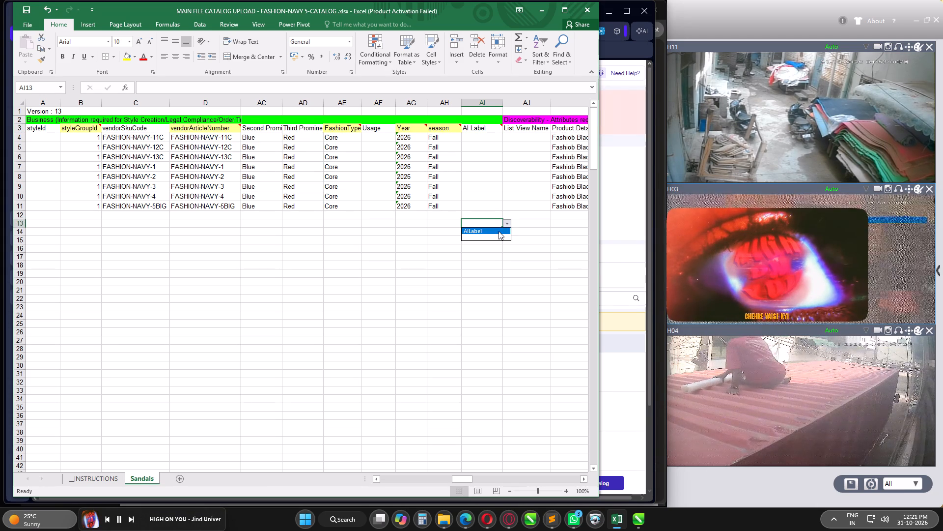
pyautogui.click(478, 236)
# Copy the blank AI Label choice from AI13 over the AI Label cells from AI4 down.
pyautogui.hotkey('ctrl', 'c')
pyautogui.hotkey('ctrl', 'shift', 'Up')
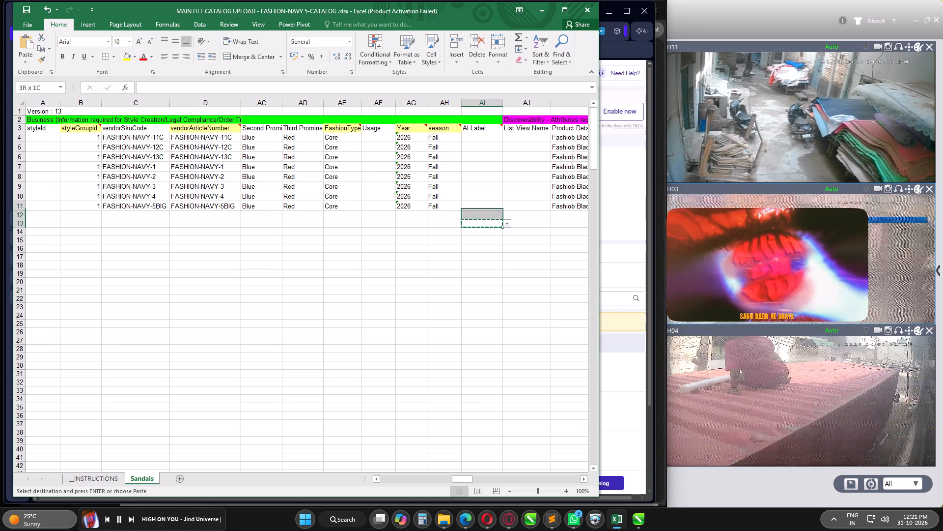
pyautogui.hotkey('ctrl', 'shift', 'Up')
pyautogui.hotkey('shift', 'Down')
pyautogui.hotkey('ctrl', 'v')
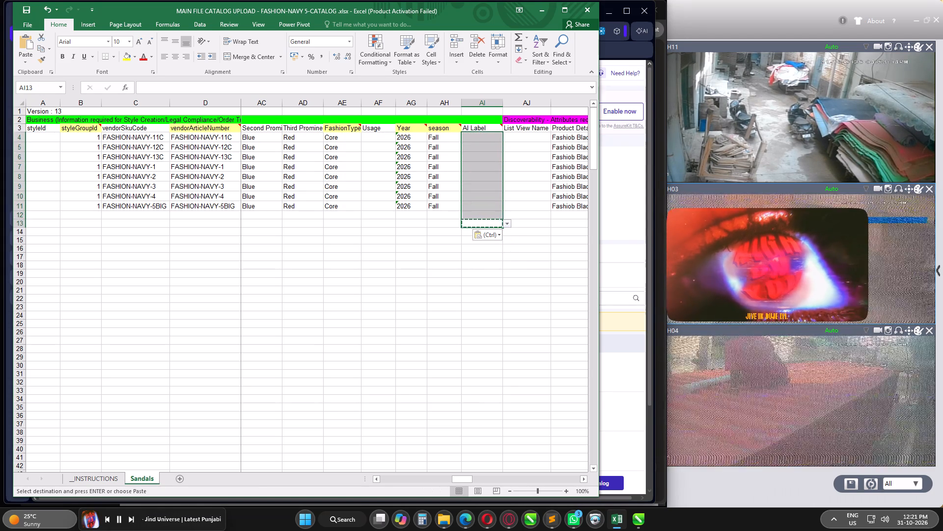
# Clear the helper cell AI13 below the AI Label column and save the workbook.
pyautogui.click(483, 224)
pyautogui.press('Delete')
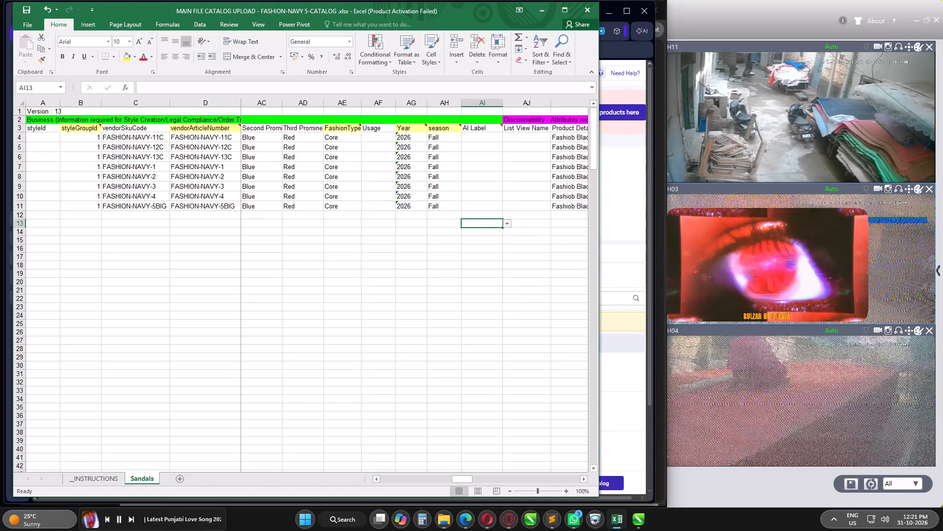
pyautogui.hotkey('ctrl', 's')
# Replace the colour word before "sandals for boys" with "Navy Blue" in the first sandal's Product Details, cell AK4.
pyautogui.press('Right')
pyautogui.hotkey('ctrl', 'Up')
pyautogui.hotkey('ctrl', 'Up')
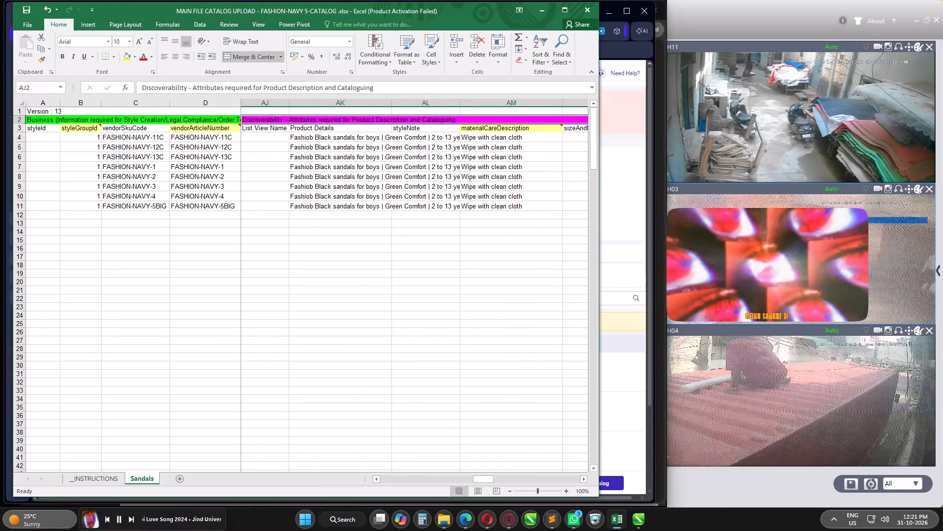
pyautogui.hotkey('ctrl', 'Down')
pyautogui.press('Left')
pyautogui.press('Right')
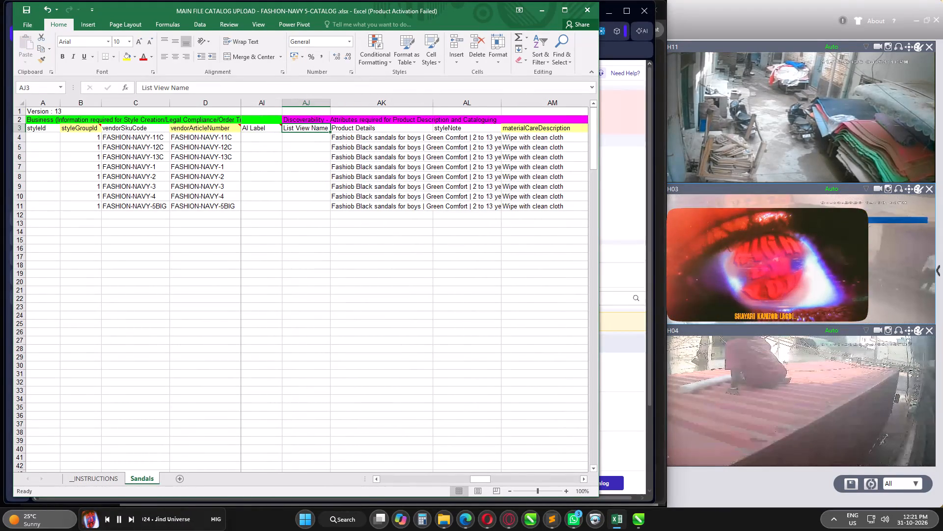
pyautogui.press('Down')
pyautogui.press('Right')
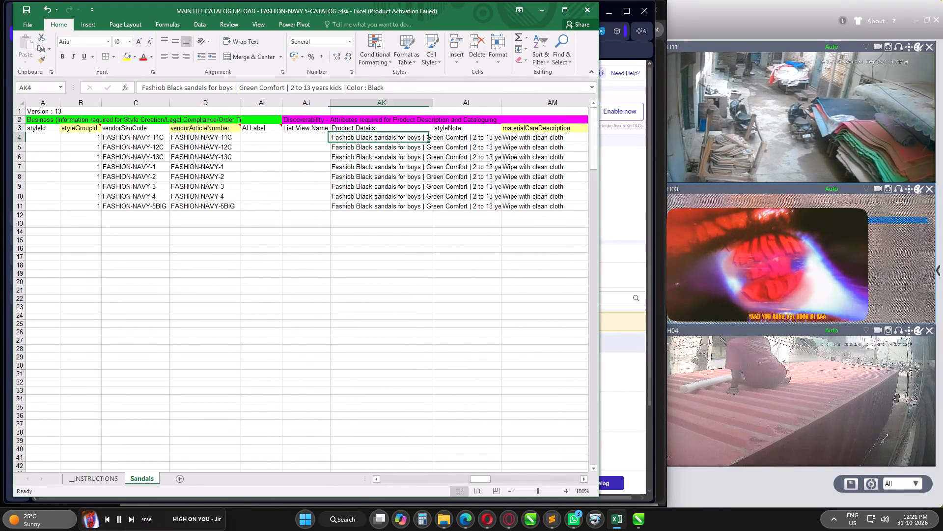
pyautogui.click(181, 88)
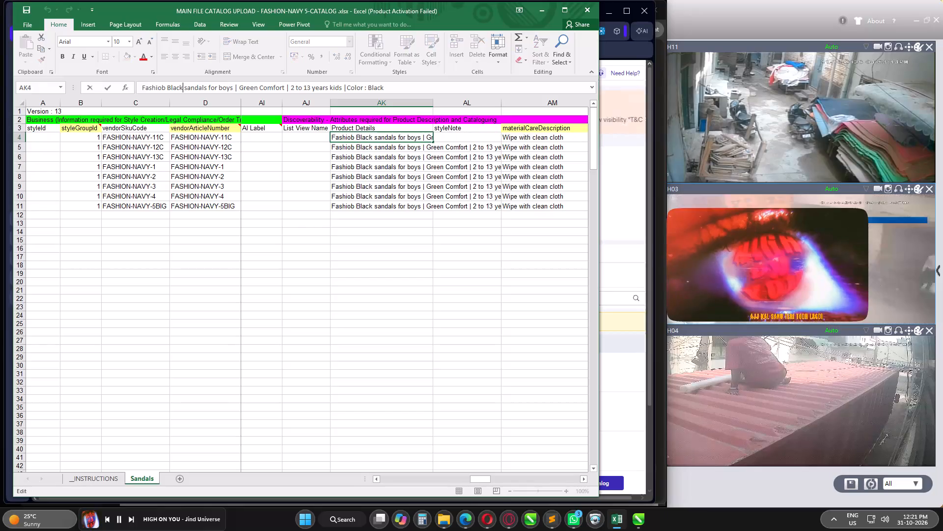
pyautogui.press('BackSpace')
pyautogui.press('BackSpace')
pyautogui.press('BackSpace')
pyautogui.press('BackSpace')
pyautogui.press('BackSpace')
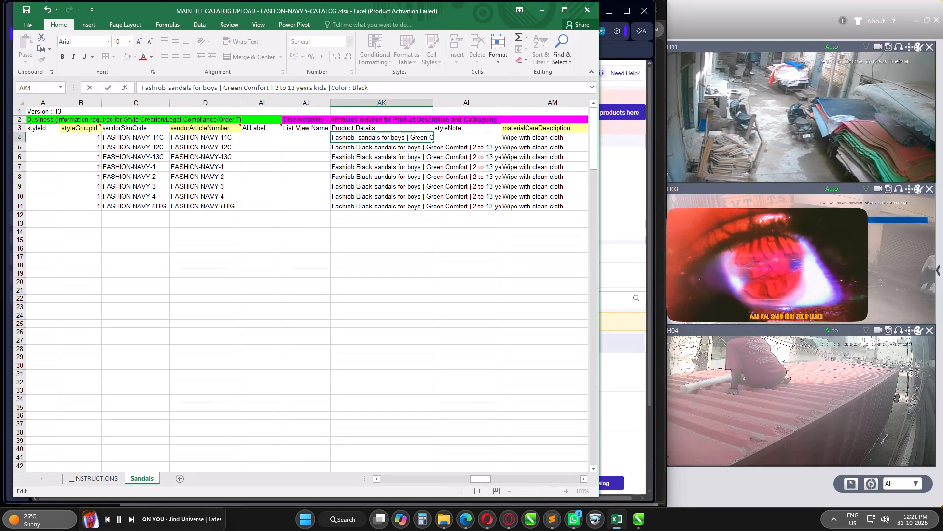
pyautogui.hotkey('shift', 'n')
pyautogui.press('BackSpace')
pyautogui.press('=')
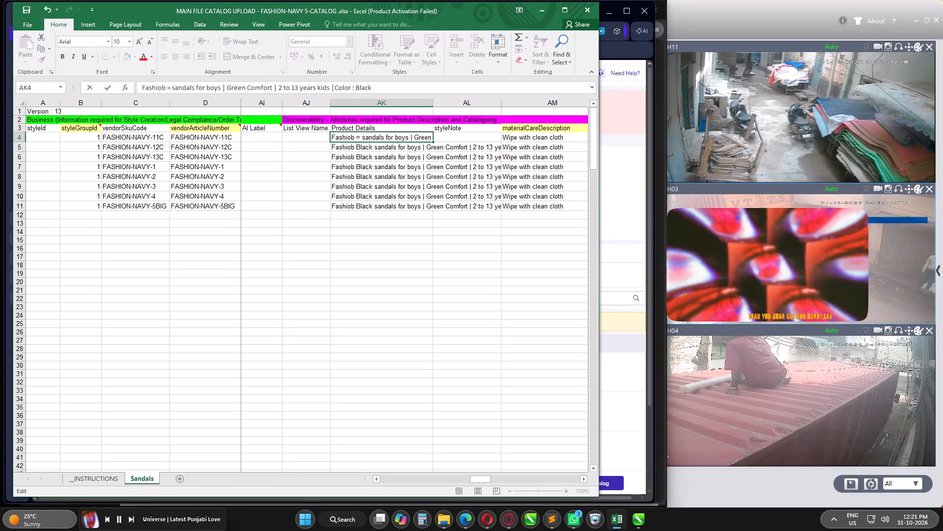
pyautogui.press('BackSpace')
pyautogui.write('Navy')
pyautogui.press('space')
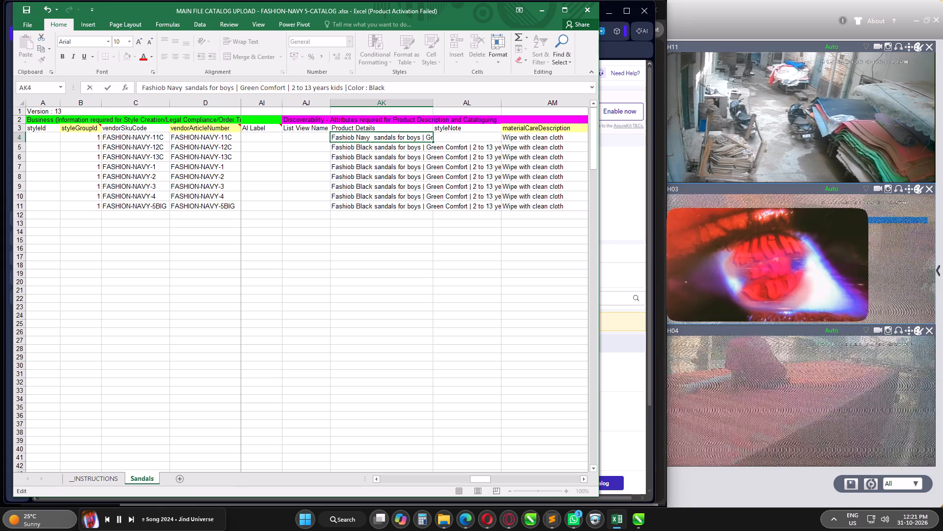
pyautogui.hotkey('shift', 'b')
pyautogui.press('BackSpace')
pyautogui.write('Blue')
pyautogui.press('Return')
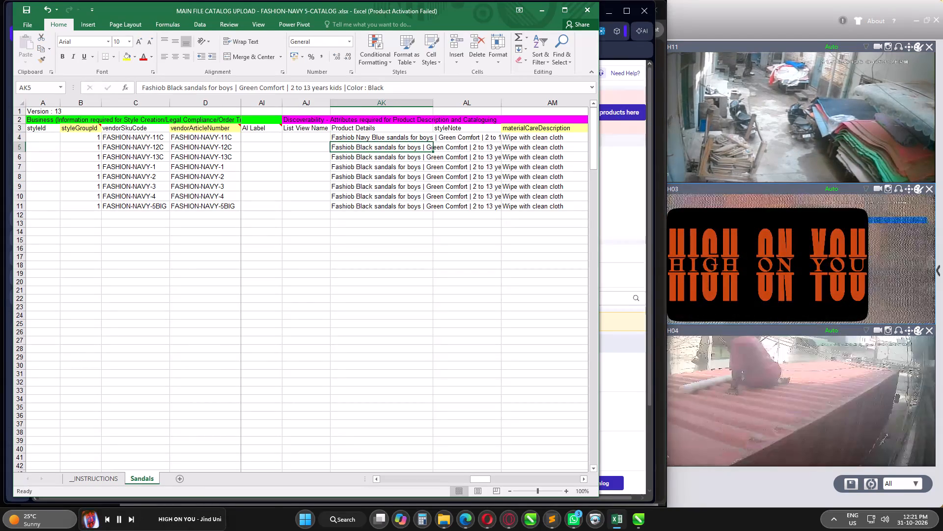
# Copy "Navy Blue" from the start of AK4's Product Details text over the colour name after "Color :" at its end.
pyautogui.press('Up')
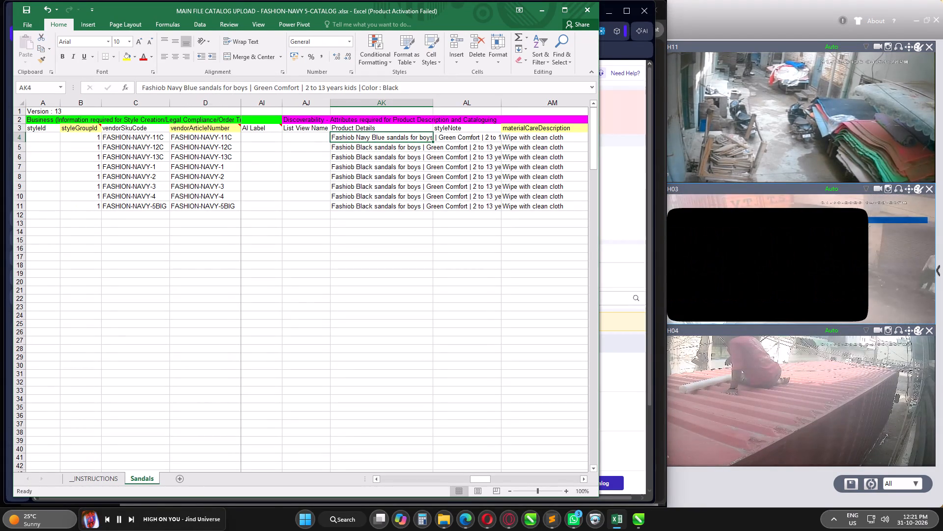
pyautogui.moveTo(198, 87); pyautogui.dragTo(169, 88)
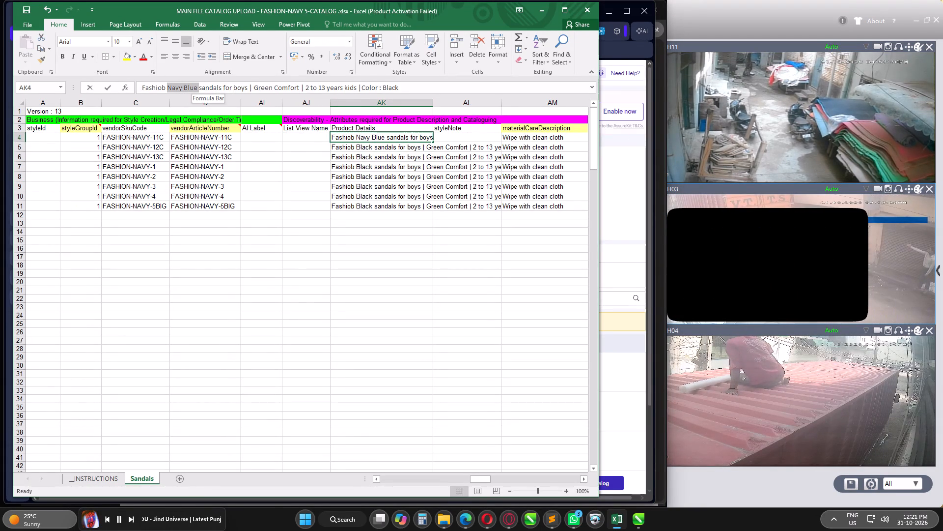
pyautogui.moveTo(169, 88); pyautogui.dragTo(168, 88)
pyautogui.hotkey('ctrl', 'c')
pyautogui.moveTo(400, 86); pyautogui.dragTo(387, 88)
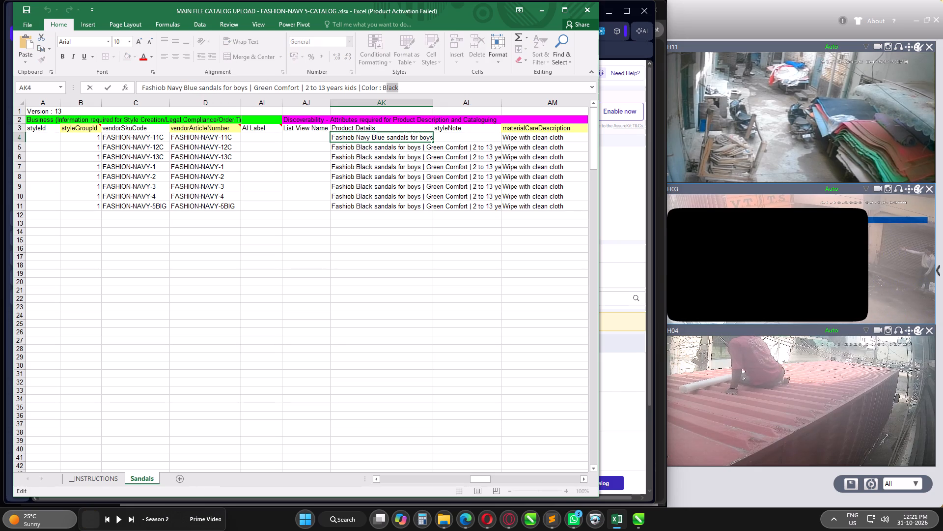
pyautogui.moveTo(387, 88); pyautogui.dragTo(382, 88)
pyautogui.hotkey('ctrl', 'v')
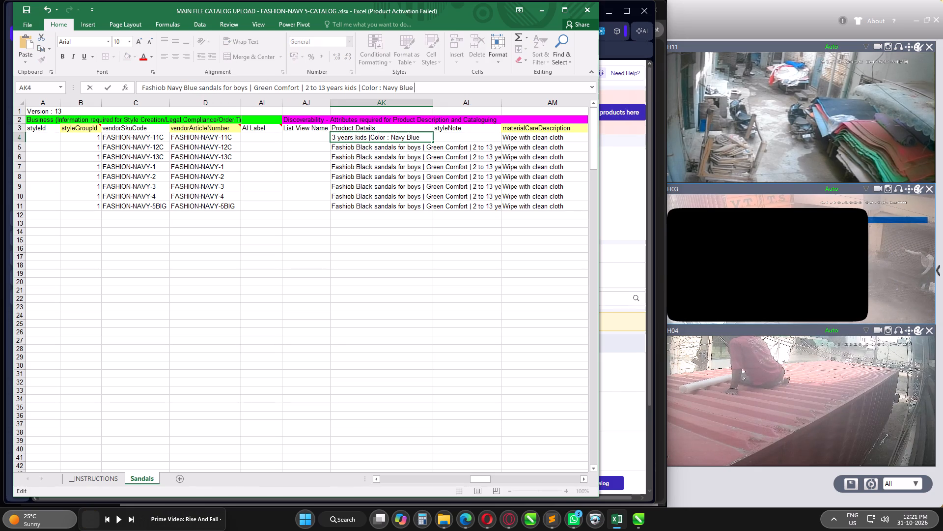
# Set the starting age in AK4's Product Details text to 5, so the range reads "5 to 13 years kids".
pyautogui.click(308, 89)
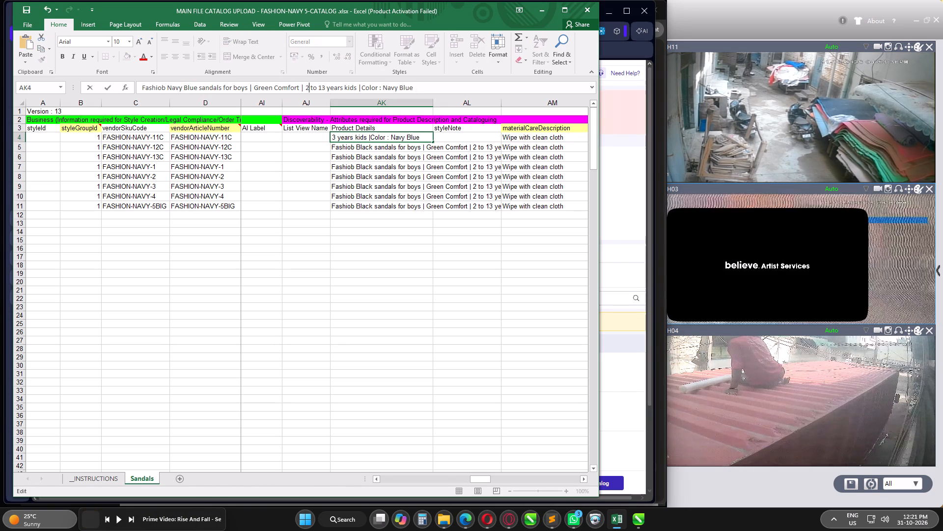
pyautogui.press('BackSpace')
pyautogui.press('5')
pyautogui.press('Return')
# Copy the Product Details text from AK4 down to all listed sandals through AK11.
pyautogui.press('Up')
pyautogui.hotkey('ctrl', 'c')
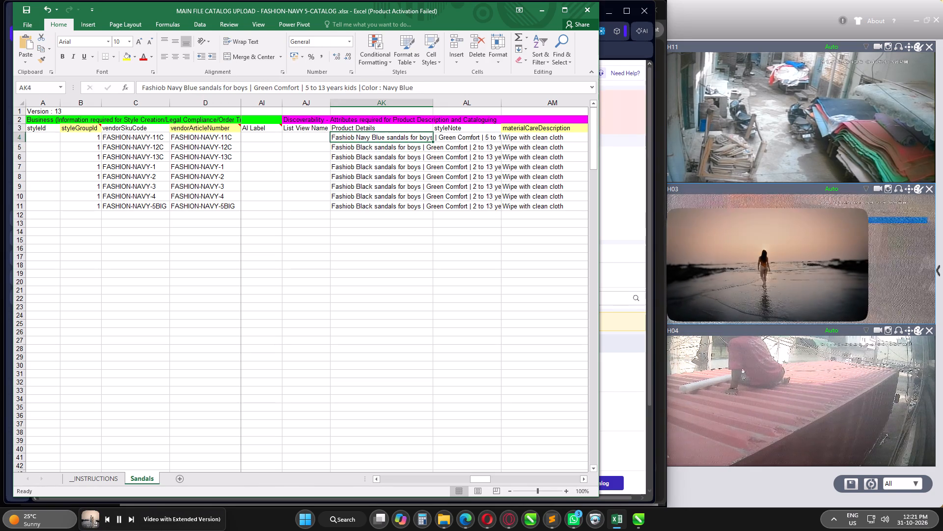
pyautogui.hotkey('ctrl', 'shift', 'Down')
pyautogui.hotkey('ctrl', 'v')
# Review the first sandal's remaining columns, from styleNote through the material, certificate, sizing and image fields.
pyautogui.press('Right')
pyautogui.press('Right')
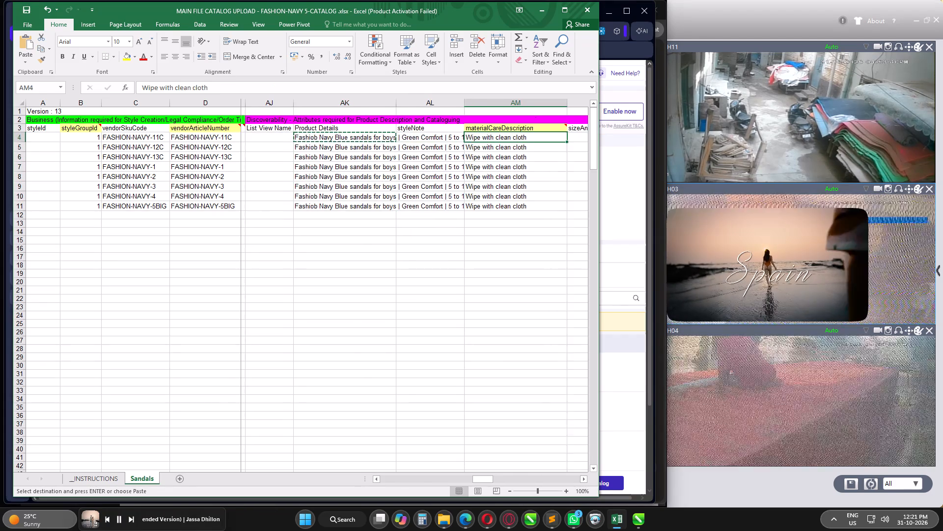
pyautogui.press('Right')
pyautogui.press('Right')
pyautogui.press('Right')
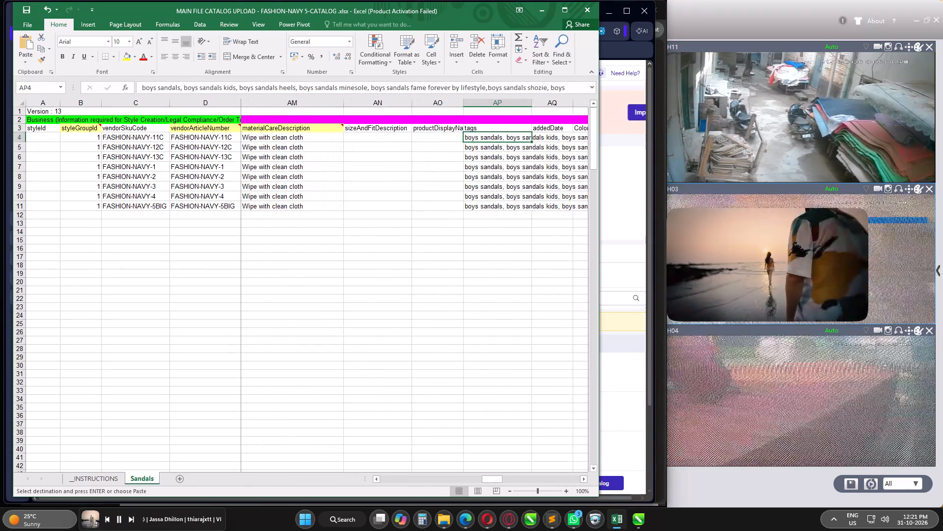
pyautogui.press('Right')
pyautogui.press('Right')
pyautogui.press('Right')
pyautogui.press('Right')
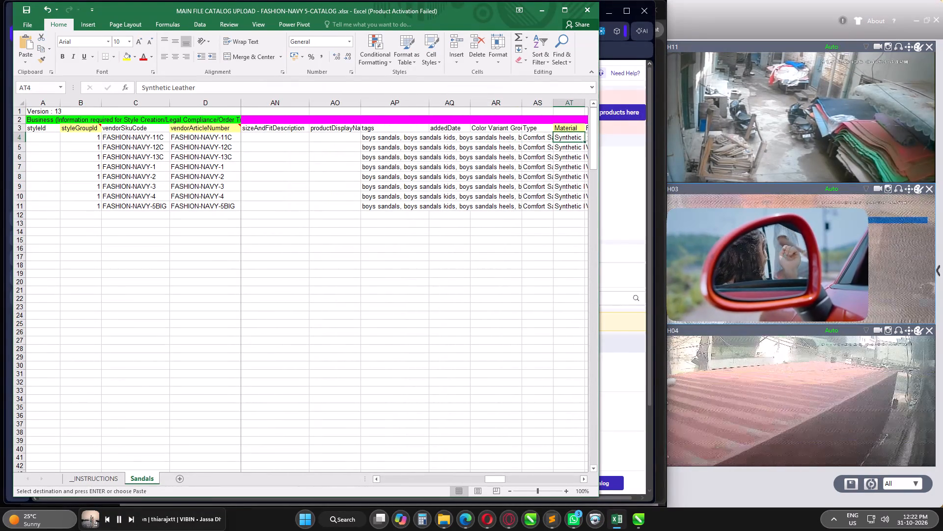
pyautogui.press('Right')
pyautogui.press('Right')
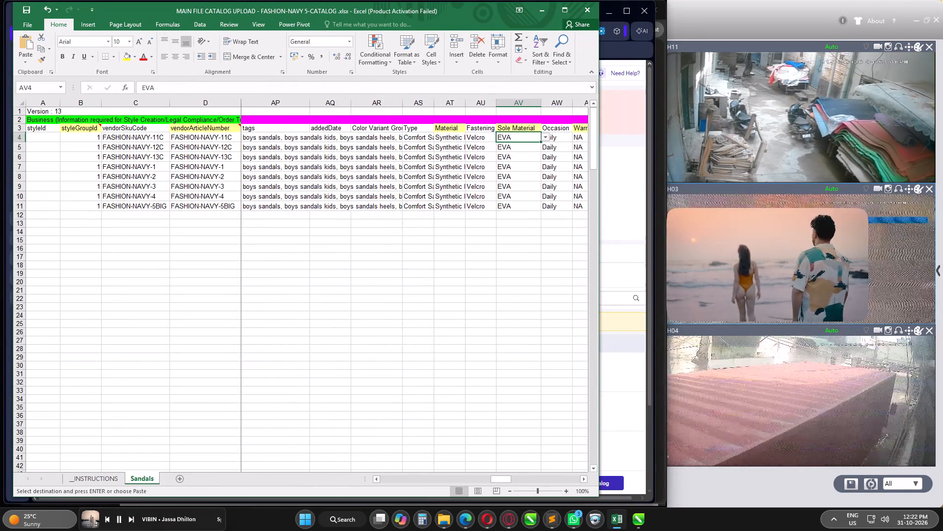
pyautogui.press('Right')
pyautogui.press('Right')
pyautogui.press('Right')
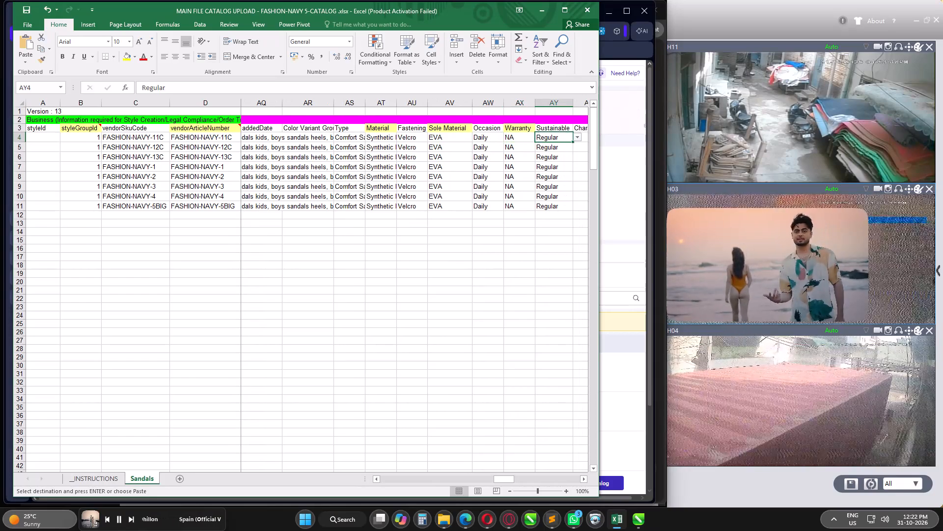
pyautogui.press('Right')
pyautogui.press('Right')
pyautogui.press('Right')
pyautogui.press('Right')
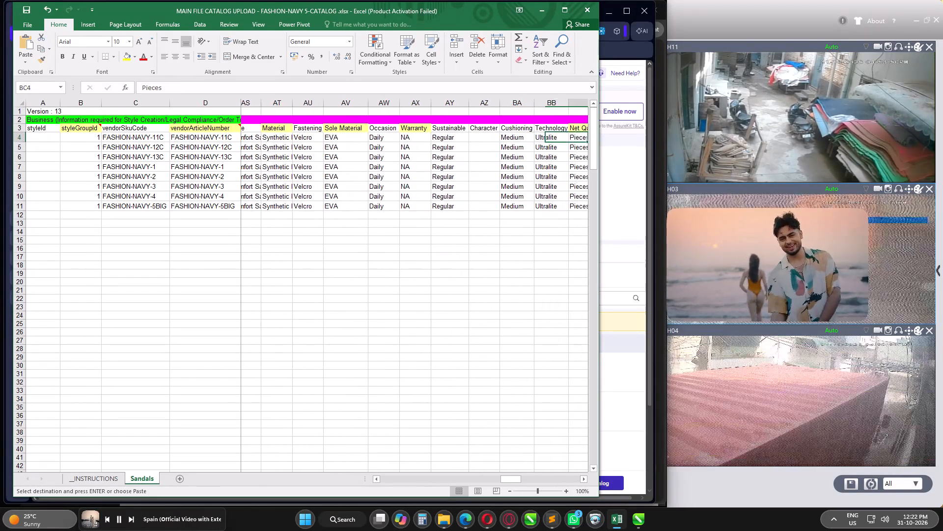
pyautogui.press('Right')
pyautogui.press('Right')
pyautogui.press('Right')
pyautogui.press('Right')
pyautogui.press('Right')
pyautogui.press('Right')
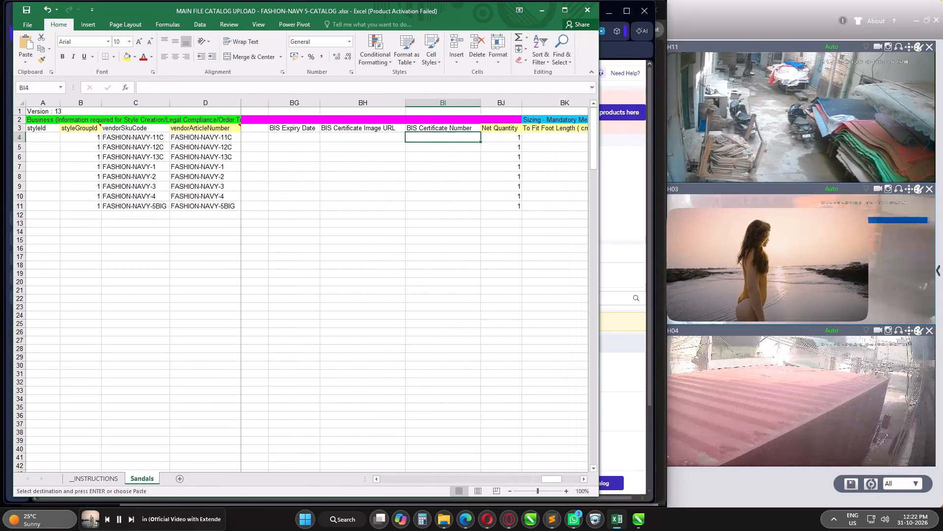
pyautogui.press('Right')
pyautogui.press('Right')
pyautogui.press('Right')
pyautogui.press('Right')
pyautogui.press('Right')
pyautogui.press('Right')
pyautogui.press('Right')
pyautogui.press('Right')
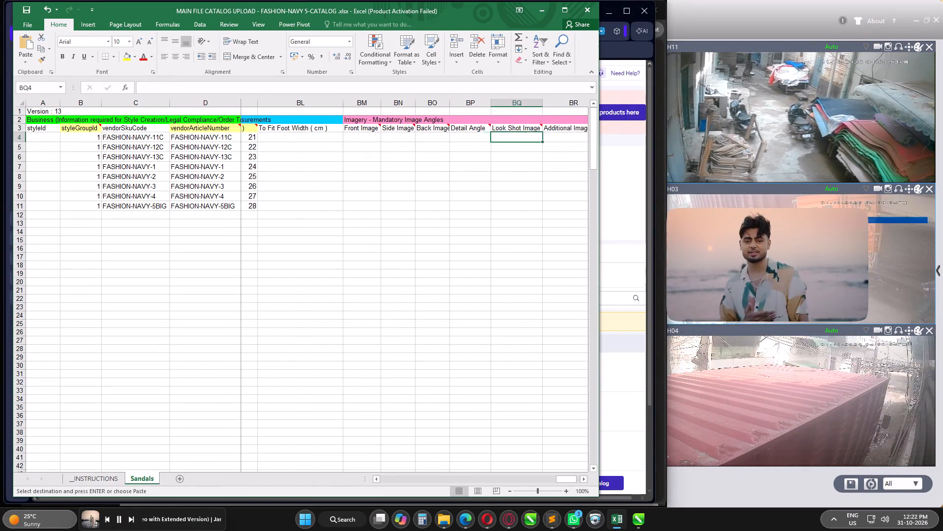
pyautogui.press('Right')
pyautogui.press('Right')
# Set the first sandal's Brand Colour in cell U4 to "Navy Blue".
pyautogui.hotkey('ctrl', 'Left')
pyautogui.hotkey('ctrl', 'Left')
pyautogui.hotkey('ctrl', 'Left')
pyautogui.hotkey('ctrl', 'Left')
pyautogui.hotkey('ctrl', 'Left')
pyautogui.hotkey('ctrl', 'Left')
pyautogui.hotkey('ctrl', 'Left')
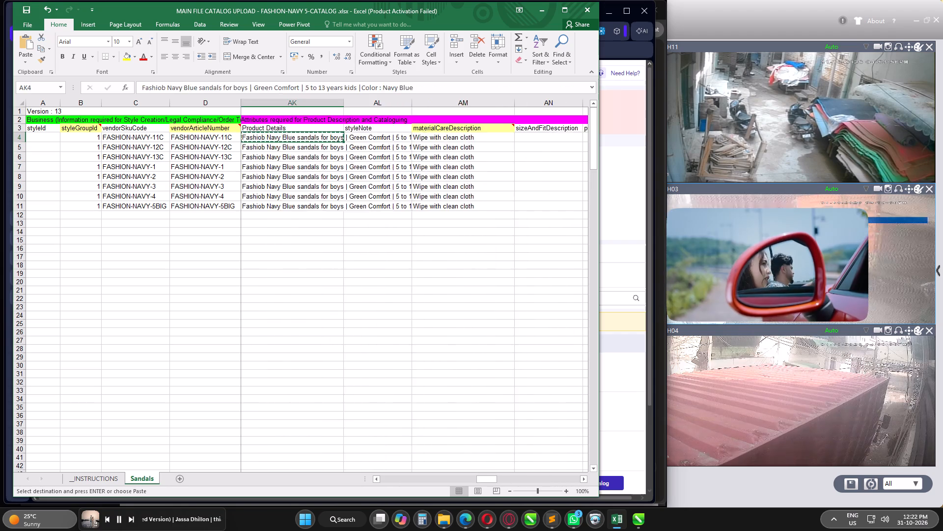
pyautogui.hotkey('ctrl', 'Left')
pyautogui.hotkey('ctrl', 'Left')
pyautogui.hotkey('ctrl', 'Left')
pyautogui.hotkey('ctrl', 'Left')
pyautogui.hotkey('ctrl', 'Left')
pyautogui.press('Right')
pyautogui.press('Right')
pyautogui.press('Right')
pyautogui.press('Right')
pyautogui.press('Right')
pyautogui.press('Right')
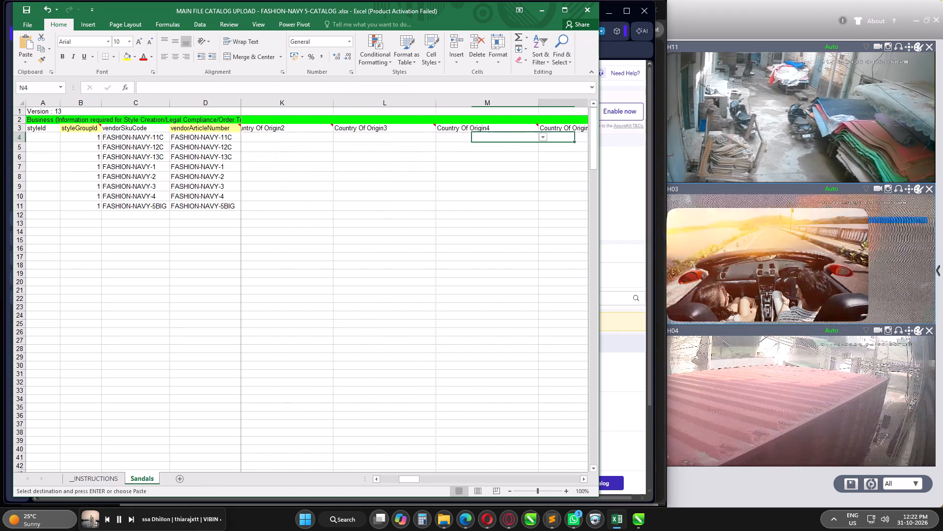
pyautogui.press('Right')
pyautogui.press('Right')
pyautogui.press('Right')
pyautogui.press('Right')
pyautogui.press('Right')
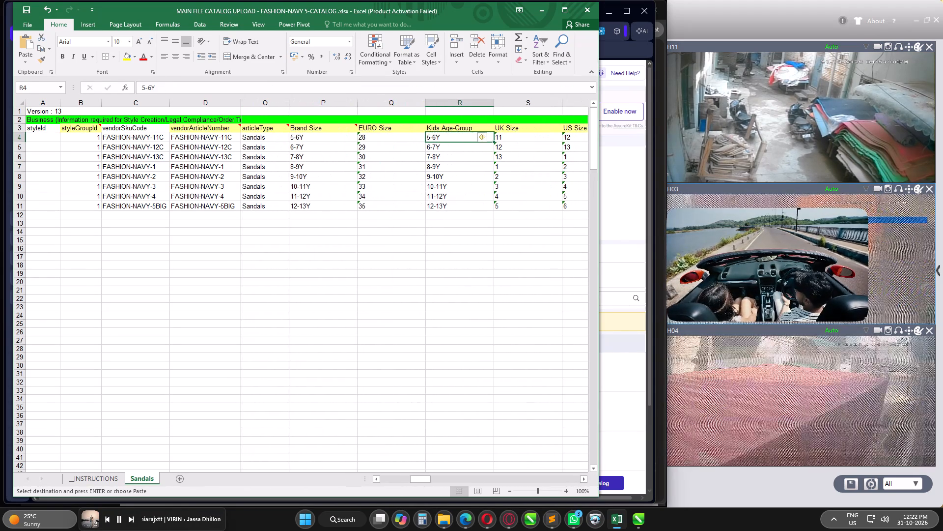
pyautogui.press('Right')
pyautogui.press('Right')
pyautogui.press('Right')
pyautogui.press('Left')
pyautogui.press('F2')
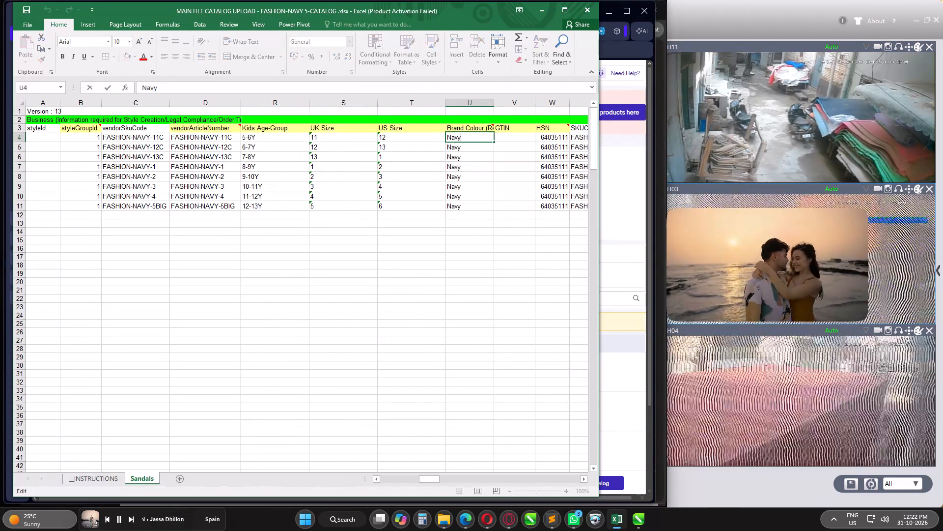
pyautogui.press('space')
pyautogui.write('Blue')
pyautogui.press('Return')
# Copy the Brand Colour "Navy Blue" from U4 down through U11 and save the workbook.
pyautogui.press('Up')
pyautogui.hotkey('ctrl', 'c')
pyautogui.hotkey('ctrl', 'shift', 'Down')
pyautogui.hotkey('ctrl', 'v')
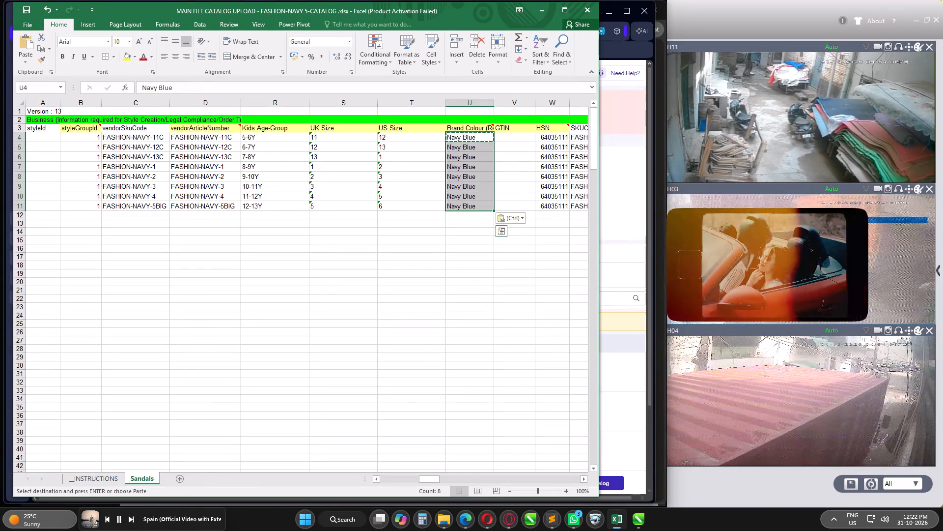
pyautogui.hotkey('ctrl', 's')
# Review the first sandal's business fields from GTIN through AI Label, saving the workbook along the way.
pyautogui.press('Right')
pyautogui.press('Right')
pyautogui.press('Right')
pyautogui.press('Right')
pyautogui.press('Right')
pyautogui.press('Right')
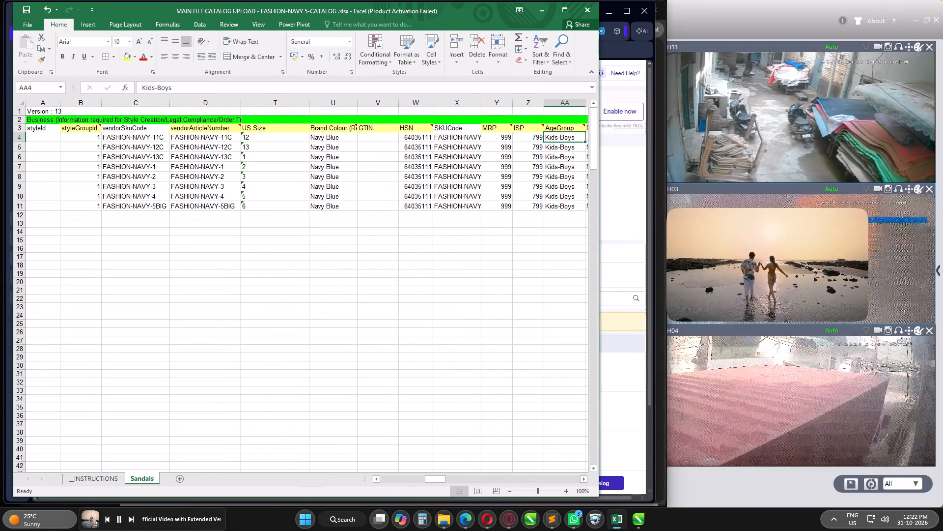
pyautogui.press('Right')
pyautogui.press('Right')
pyautogui.hotkey('ctrl', 's')
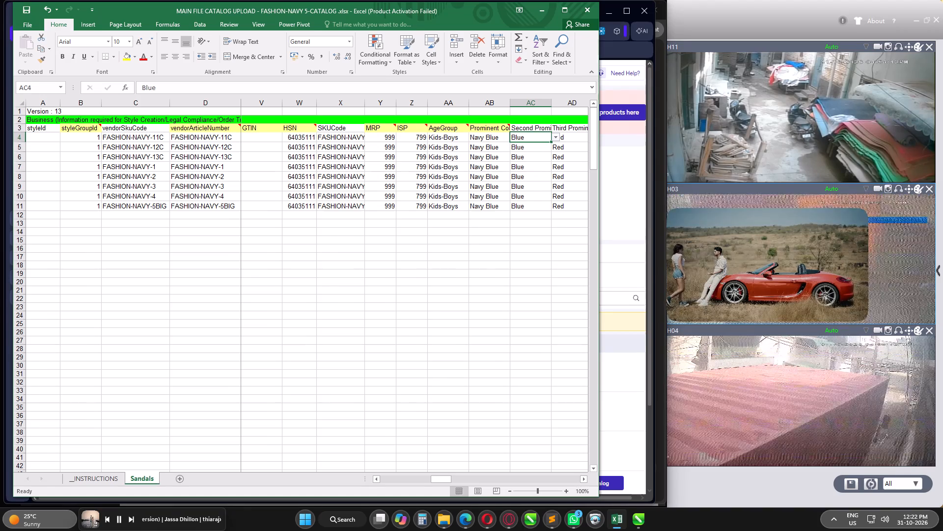
pyautogui.press('Right')
pyautogui.hotkey('ctrl', 's')
pyautogui.press('Left')
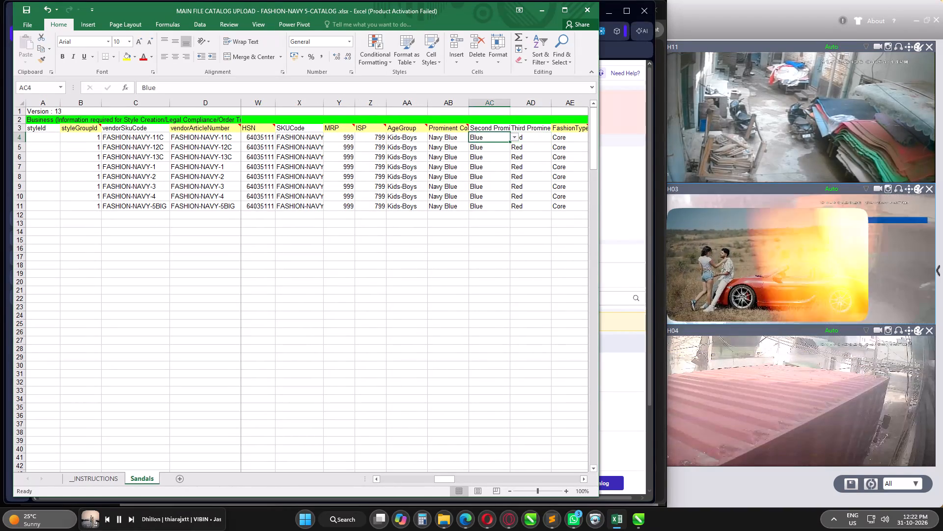
pyautogui.press('Right')
pyautogui.press('Right')
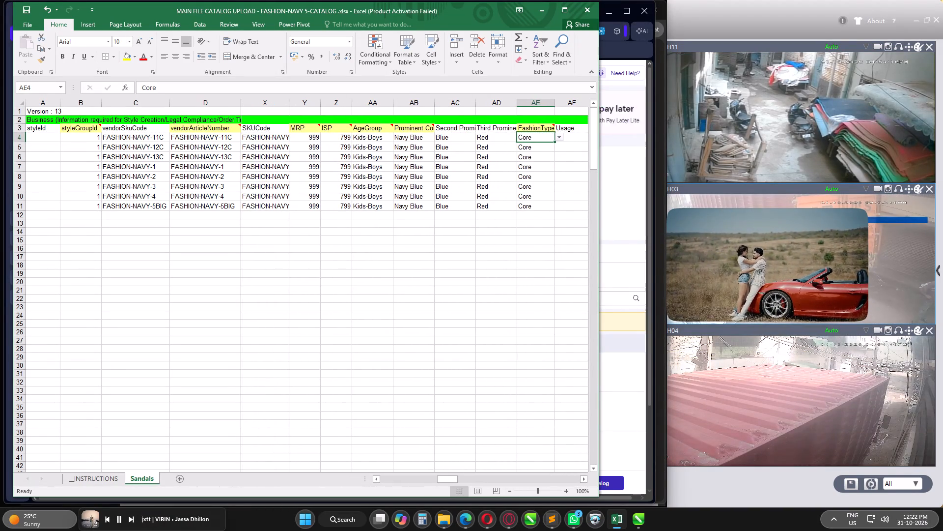
pyautogui.press('Right')
pyautogui.press('Right')
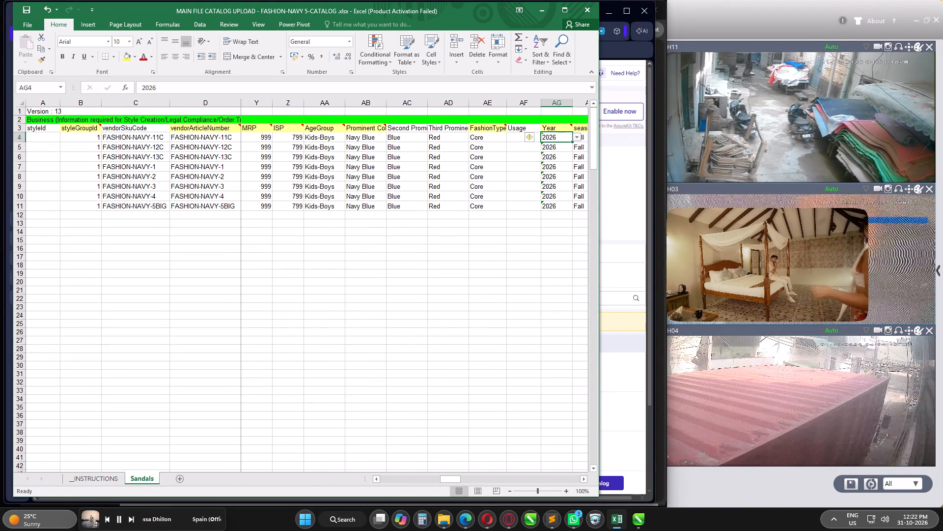
pyautogui.press('Right')
pyautogui.press('Right')
pyautogui.hotkey('ctrl', 's')
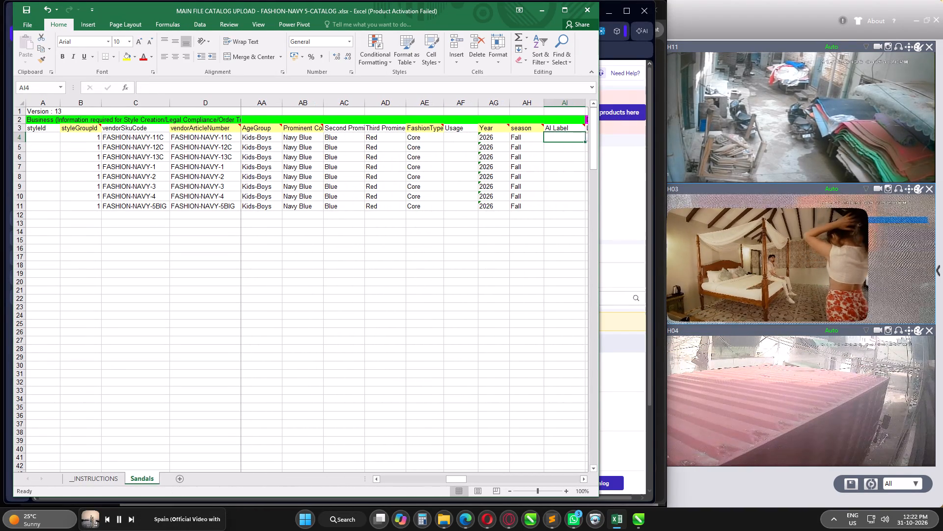
pyautogui.press('Right')
pyautogui.hotkey('ctrl', 'Left')
pyautogui.hotkey('ctrl', 'Left')
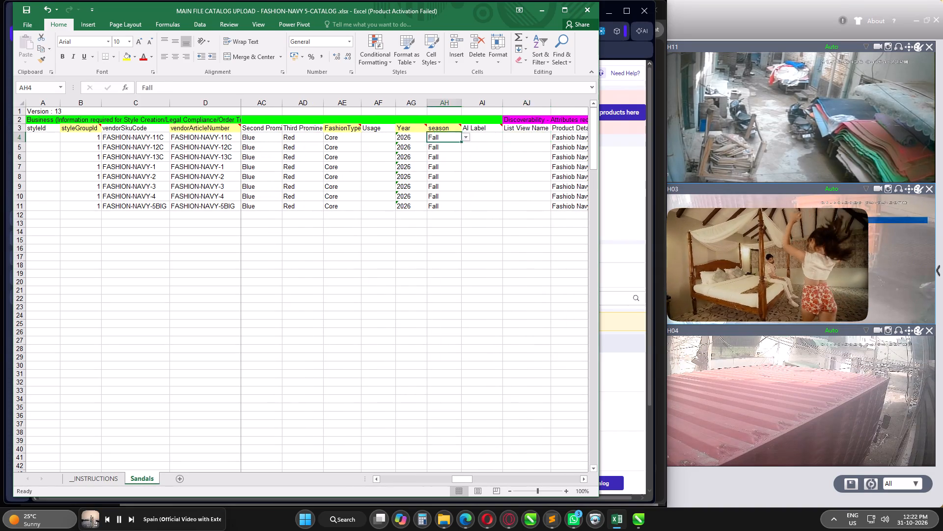
# Return to the first sandal's identifier columns and save the workbook.
pyautogui.hotkey('ctrl', 'Left')
pyautogui.hotkey('ctrl', 'Left')
pyautogui.hotkey('ctrl', 'Left')
pyautogui.hotkey('ctrl', 'Left')
pyautogui.press('Right')
pyautogui.press('Right')
pyautogui.hotkey('ctrl', 's')
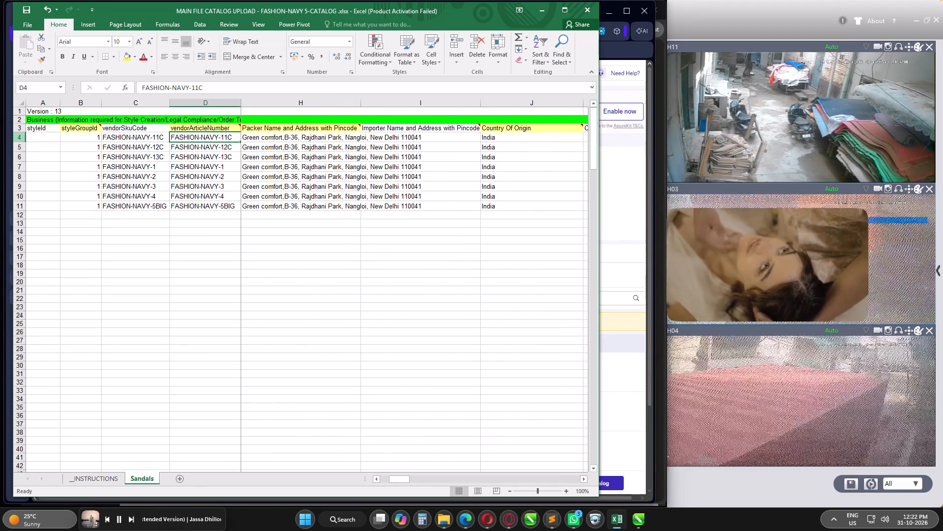
# Duplicate the eight complete sandal rows 4 through 11 into rows 12 through 19.
pyautogui.moveTo(19, 136); pyautogui.dragTo(19, 203)
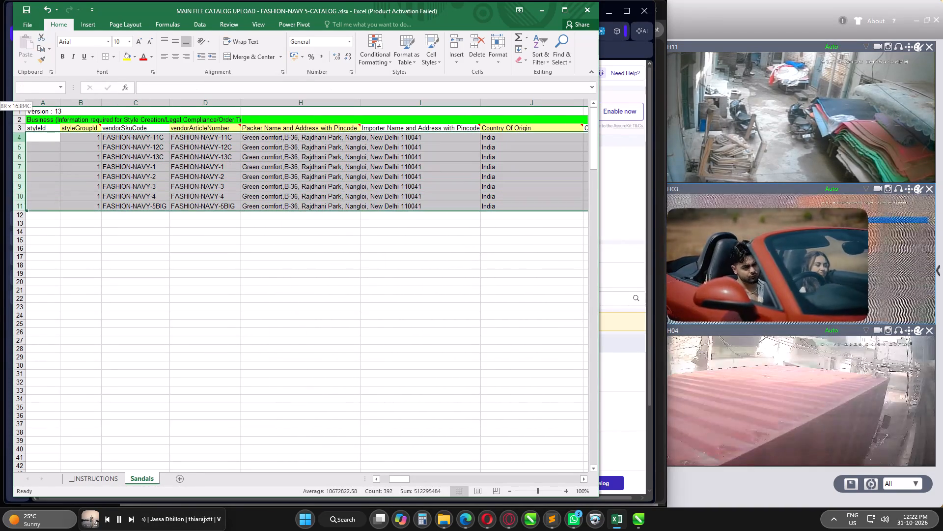
pyautogui.moveTo(19, 203); pyautogui.dragTo(19, 204)
pyautogui.hotkey('ctrl', 'c')
pyautogui.click(22, 215)
pyautogui.hotkey('ctrl', 'v')
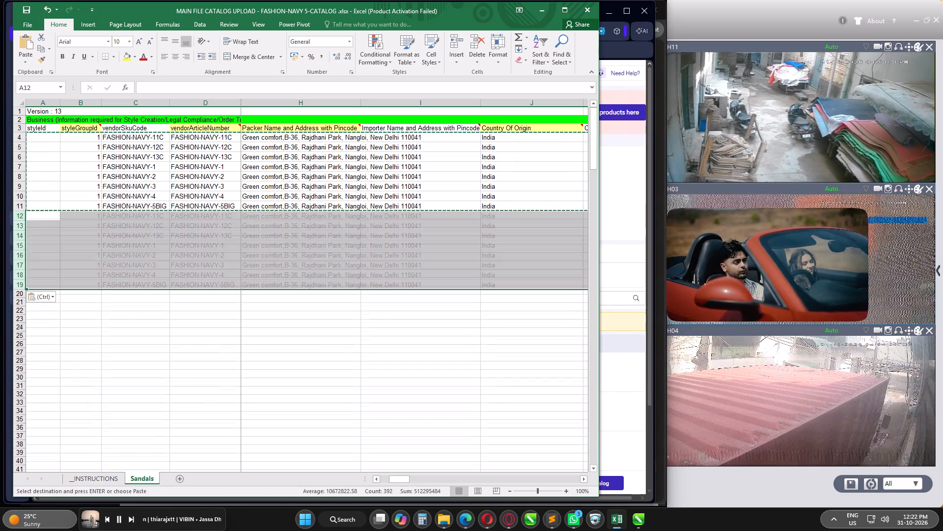
# Set the styleGroupId to 2 for all the duplicated sandals in B12 through B19.
pyautogui.click(82, 216)
pyautogui.press('2')
pyautogui.press('Return')
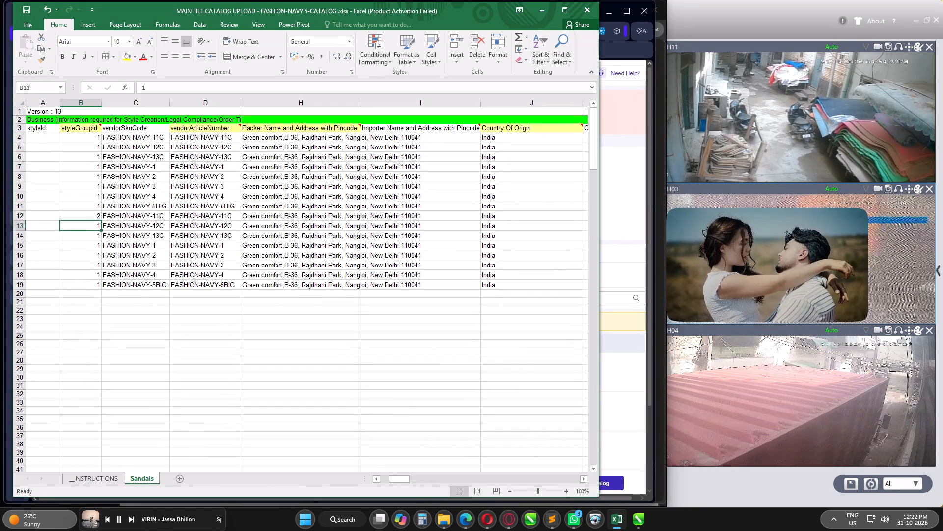
pyautogui.press('Up')
pyautogui.hotkey('ctrl', 'c')
pyautogui.hotkey('ctrl', 'shift', 'Down')
pyautogui.hotkey('ctrl', 'v')
# Append a space and "1" to the vendorSkuCodes in C12 through C15, giving FASHION-NAVY-11C 1 through FASHION-NAVY-1 1.
pyautogui.press('Right')
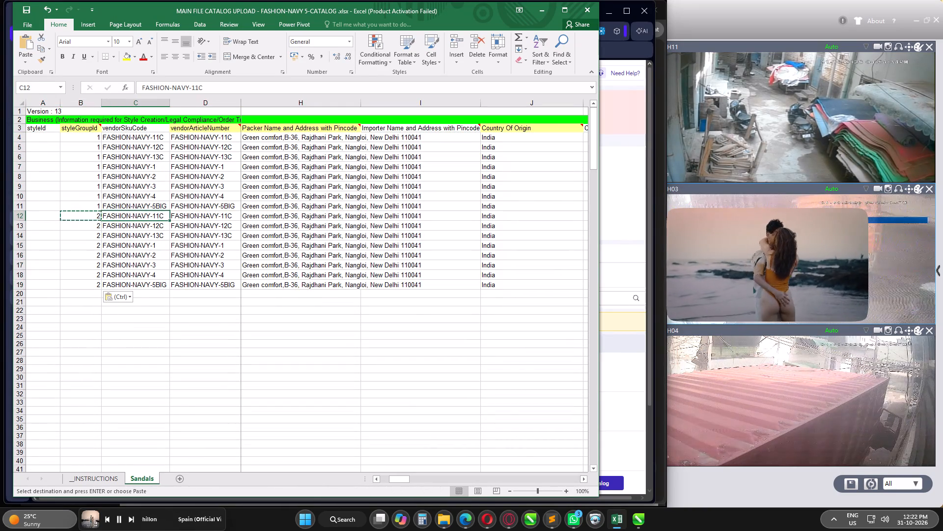
pyautogui.press('F2')
pyautogui.press('space')
pyautogui.write('1')
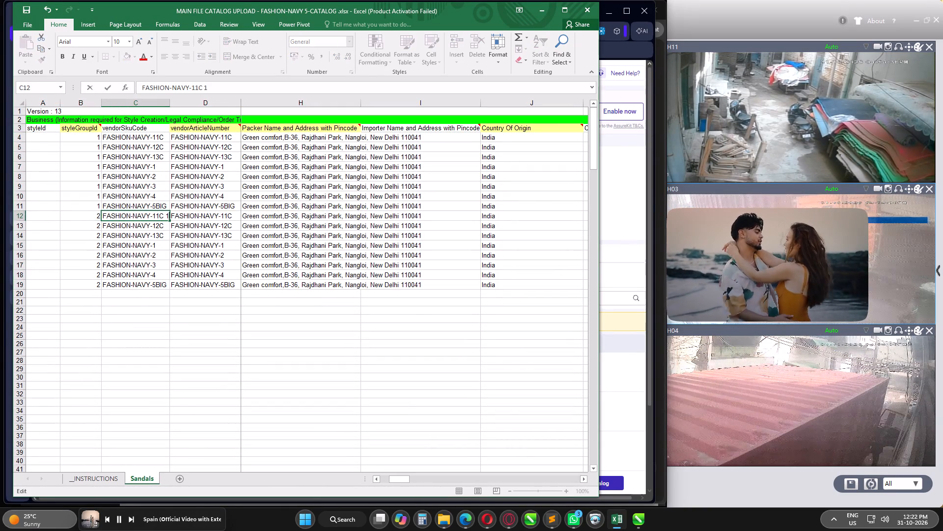
pyautogui.press('Return')
pyautogui.press('F2')
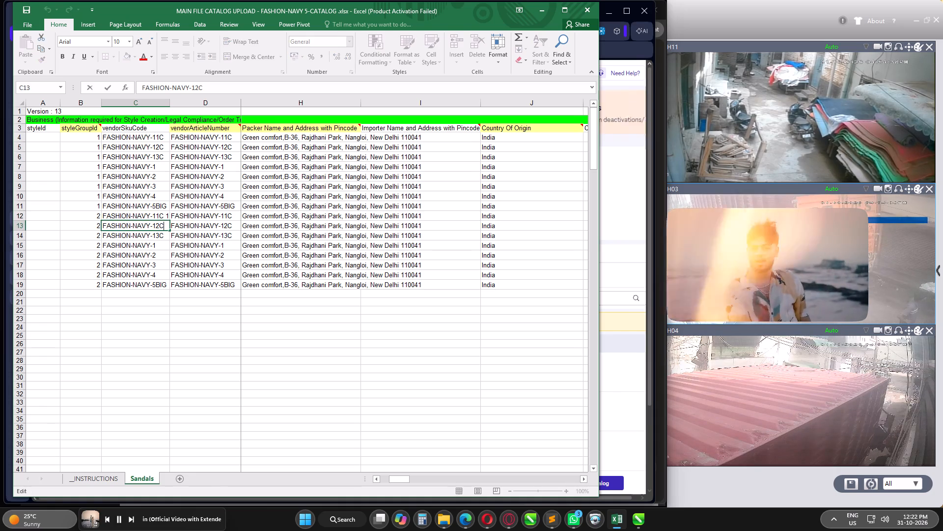
pyautogui.press('space')
pyautogui.write('1')
pyautogui.press('Return')
pyautogui.press('F2')
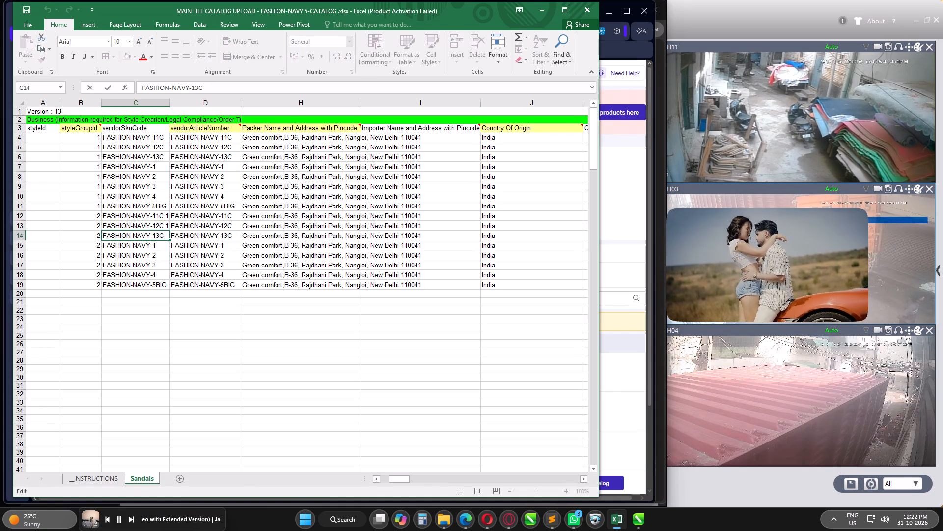
pyautogui.press('space')
pyautogui.write('1')
pyautogui.press('Return')
pyautogui.press('F2')
pyautogui.press('space')
pyautogui.write('1')
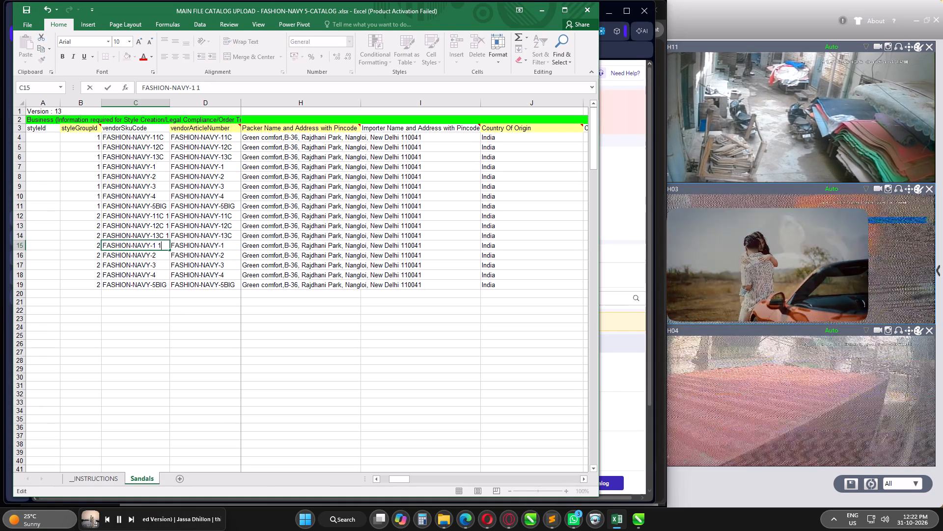
pyautogui.press('Return')
# Append a space and "1" to the vendorSkuCodes in C16 through C19, giving FASHION-NAVY-2 1 through FASHION-NAVY-5BIG 1.
pyautogui.press('F2')
pyautogui.press('space')
pyautogui.write('1')
pyautogui.press('Return')
pyautogui.press('F2')
pyautogui.press('space')
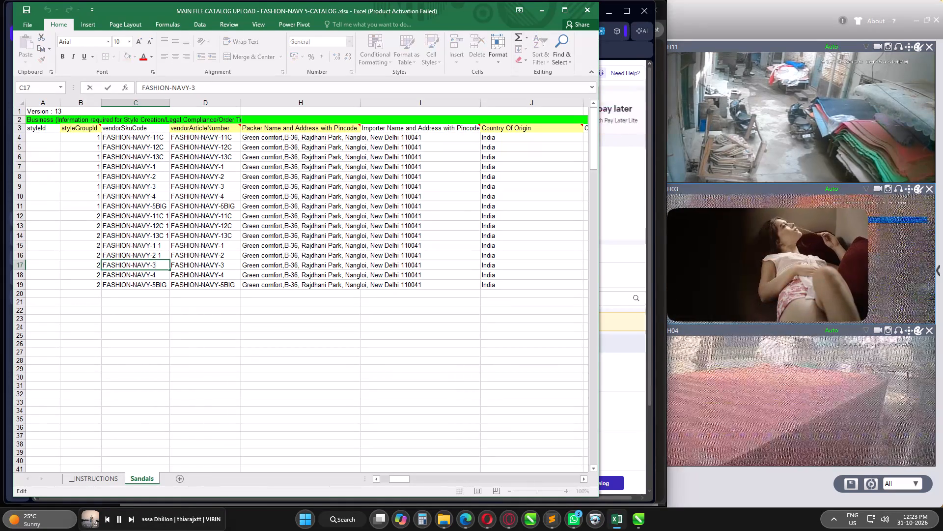
pyautogui.write('1')
pyautogui.press('Return')
pyautogui.press('F2')
pyautogui.press('space')
pyautogui.write('1')
pyautogui.press('Return')
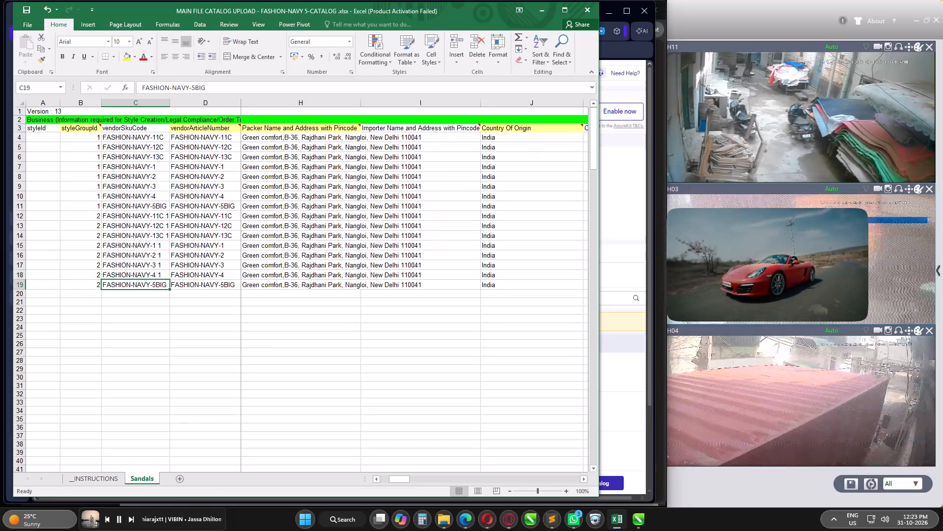
pyautogui.press('F2')
pyautogui.press('space')
pyautogui.write('1')
pyautogui.press('Return')
# Copy the group 2 vendorSkuCodes from C12 through C19 into the vendorArticleNumber cells D12 through D19.
pyautogui.press('Up')
pyautogui.press('Up')
pyautogui.press('Up')
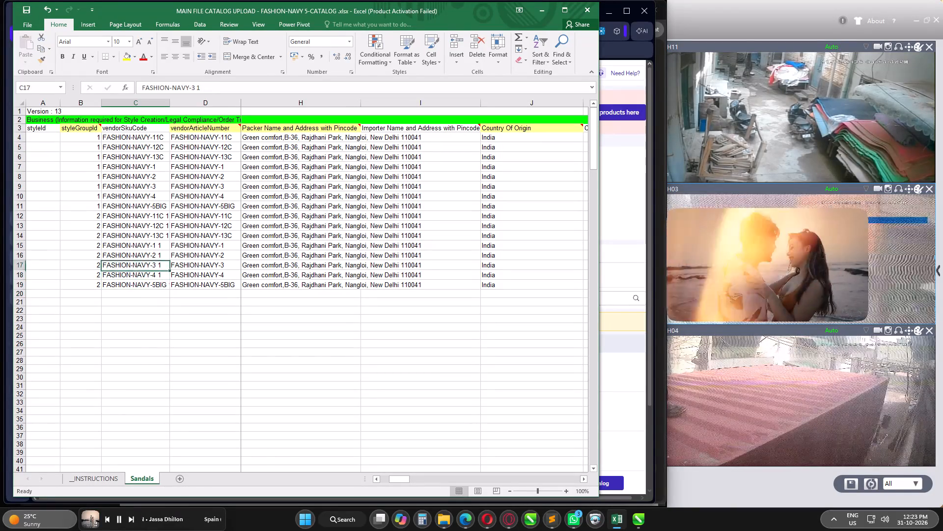
pyautogui.press('Up')
pyautogui.press('Up')
pyautogui.press('Up')
pyautogui.press('Up')
pyautogui.press('Up')
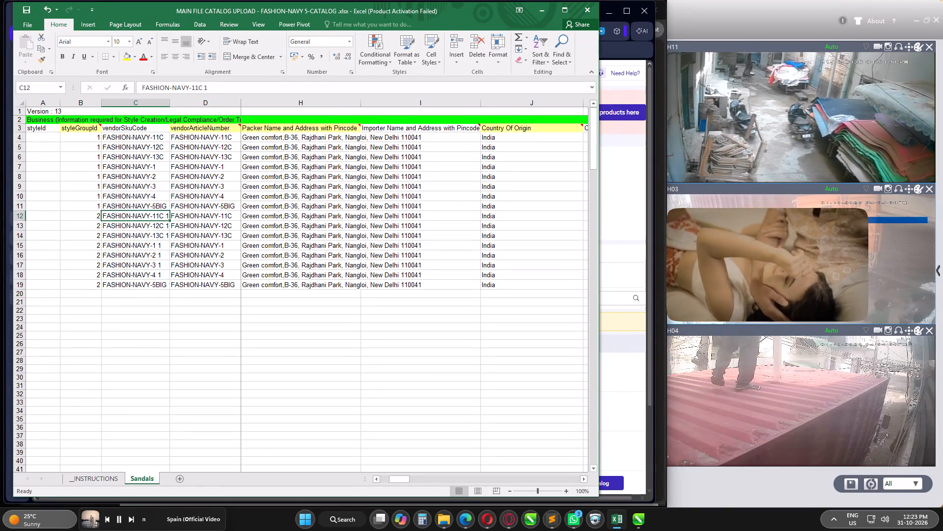
pyautogui.hotkey('ctrl', 'shift', 'Down')
pyautogui.hotkey('ctrl', 'c')
pyautogui.press('Right')
pyautogui.hotkey('ctrl', 'v')
# Paste the same group 2 vendorSkuCodes into the SKUCode cells X12 through X19.
pyautogui.press('Right')
pyautogui.press('Right')
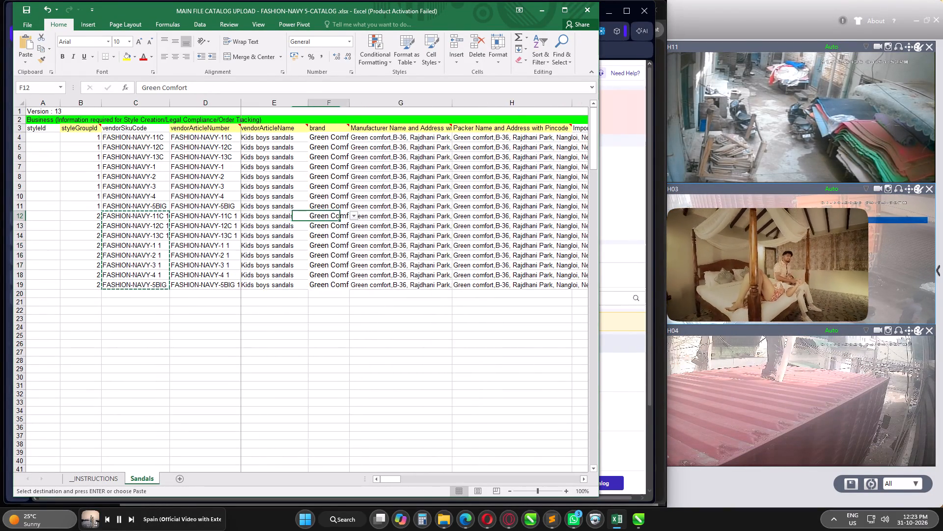
pyautogui.press('Right')
pyautogui.press('Right')
pyautogui.press('Right')
pyautogui.press('Right')
pyautogui.press('Right')
pyautogui.press('Right')
pyautogui.press('Right')
pyautogui.press('Right')
pyautogui.press('Right')
pyautogui.press('Right')
pyautogui.press('Right')
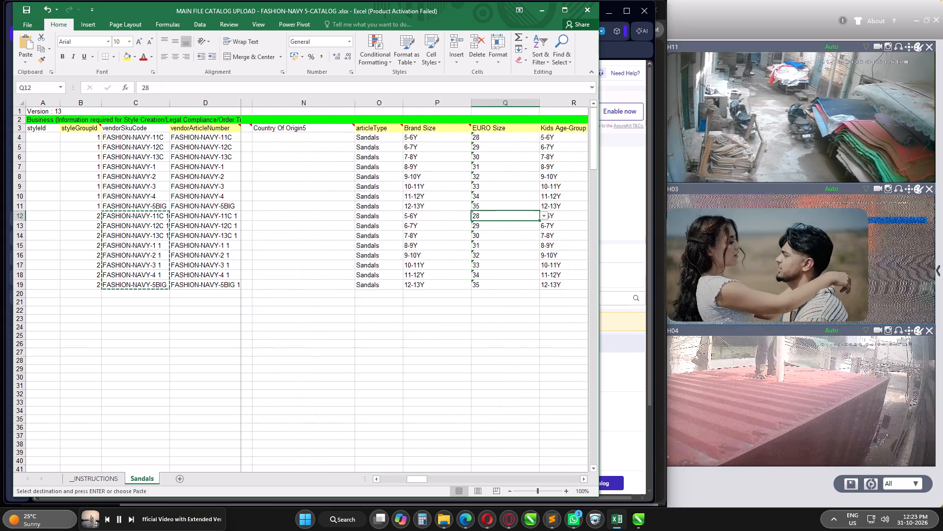
pyautogui.press('Right')
pyautogui.press('Right')
pyautogui.press('Right')
pyautogui.press('Right')
pyautogui.press('Right')
pyautogui.press('Right')
pyautogui.press('Right')
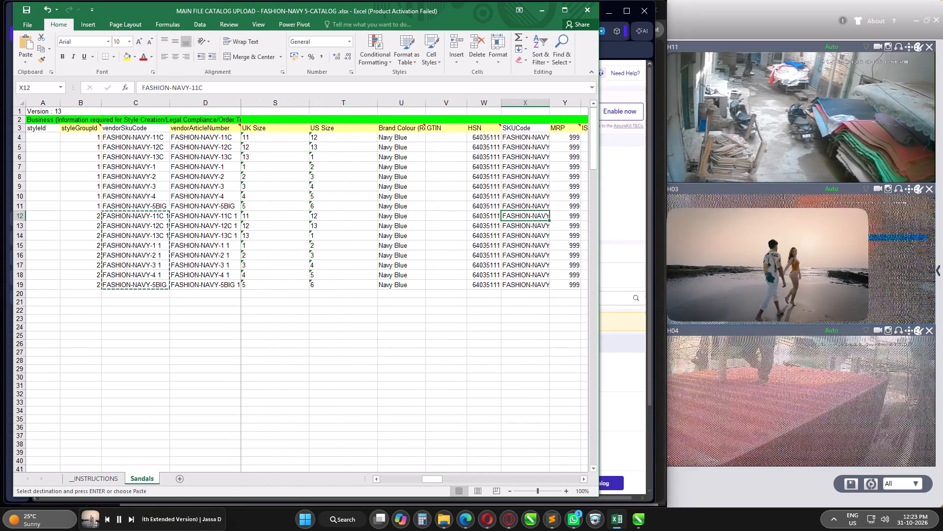
pyautogui.hotkey('ctrl', 'v')
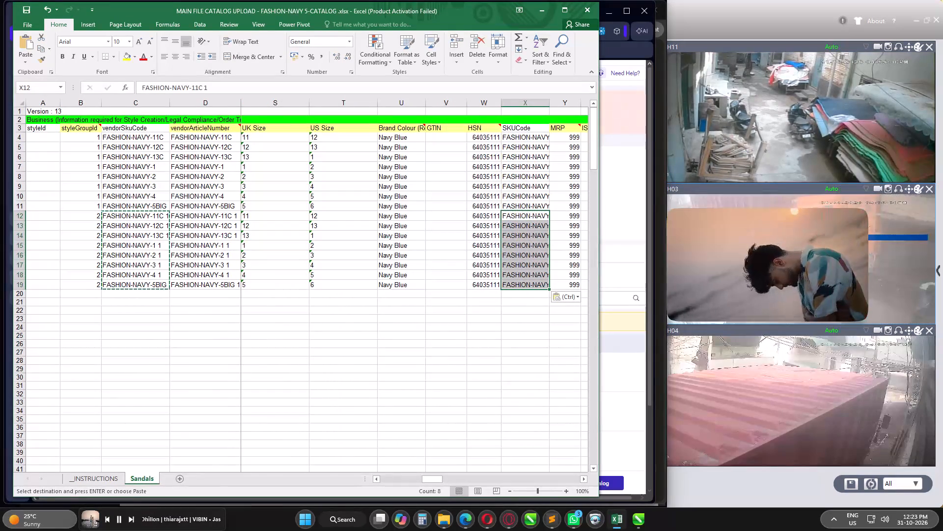
# Duplicate the eight original group 1 sandal rows, 4 through 11, into rows 20 through 27.
pyautogui.hotkey('ctrl', 'Left')
pyautogui.hotkey('ctrl', 'Left')
pyautogui.hotkey('ctrl', 'Left')
pyautogui.hotkey('ctrl', 'Left')
pyautogui.hotkey('ctrl', 'Left')
pyautogui.hotkey('ctrl', 'Left')
pyautogui.hotkey('ctrl', 'Left')
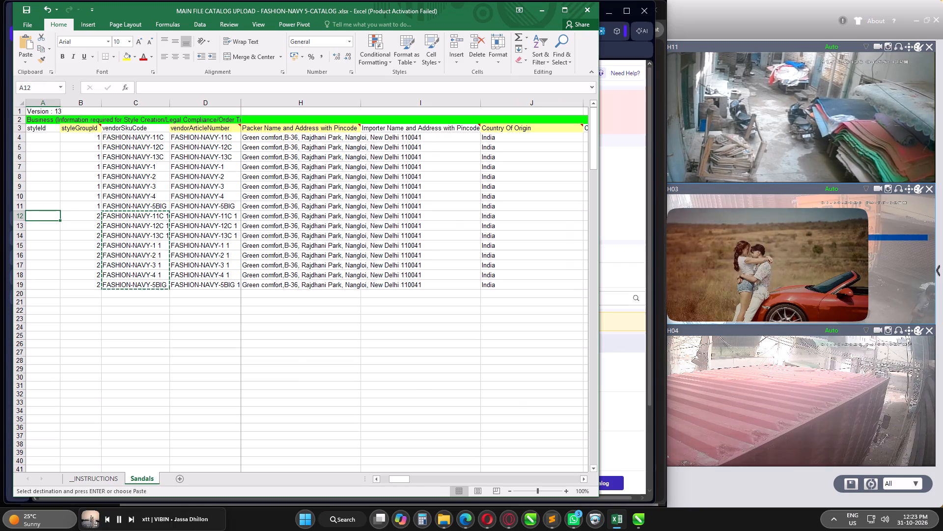
pyautogui.hotkey('ctrl', 'Left')
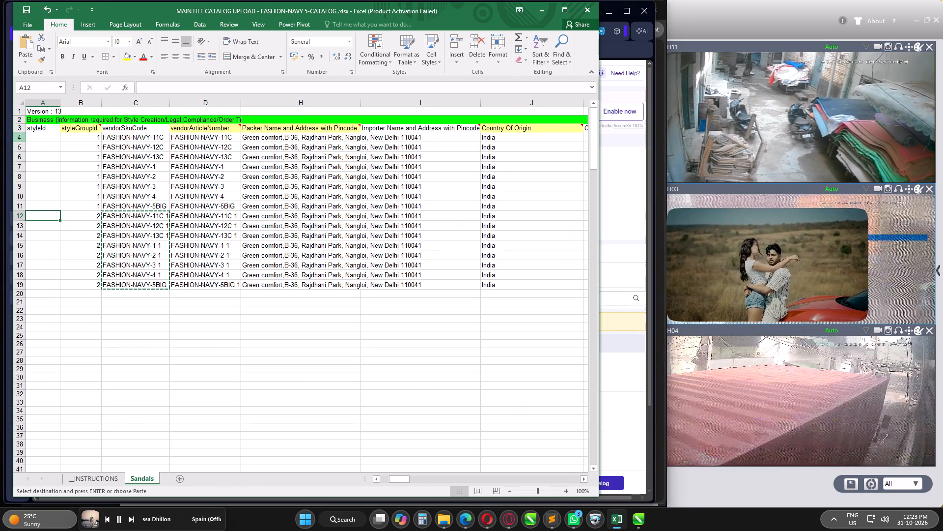
pyautogui.moveTo(18, 136); pyautogui.dragTo(17, 197)
pyautogui.hotkey('ctrl', 'c')
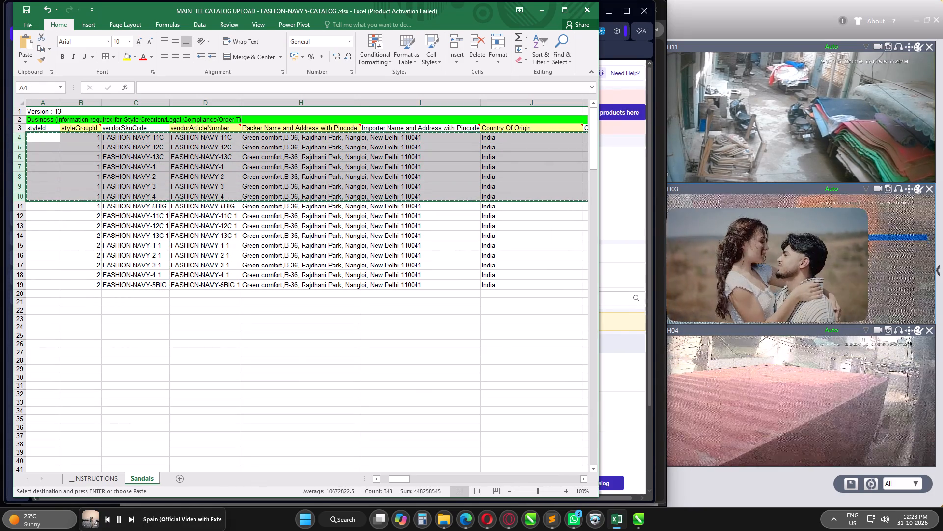
pyautogui.hotkey('shift', 'Down')
pyautogui.hotkey('ctrl', 'c')
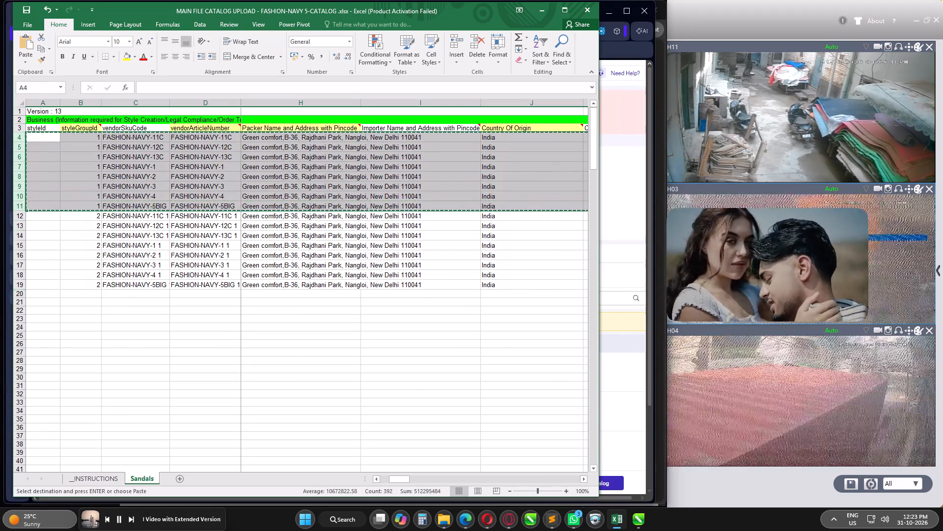
pyautogui.click(23, 293)
pyautogui.hotkey('ctrl', 'v')
# Set the styleGroupId to 3 for all the newly duplicated sandals in B20 through B27.
pyautogui.click(92, 294)
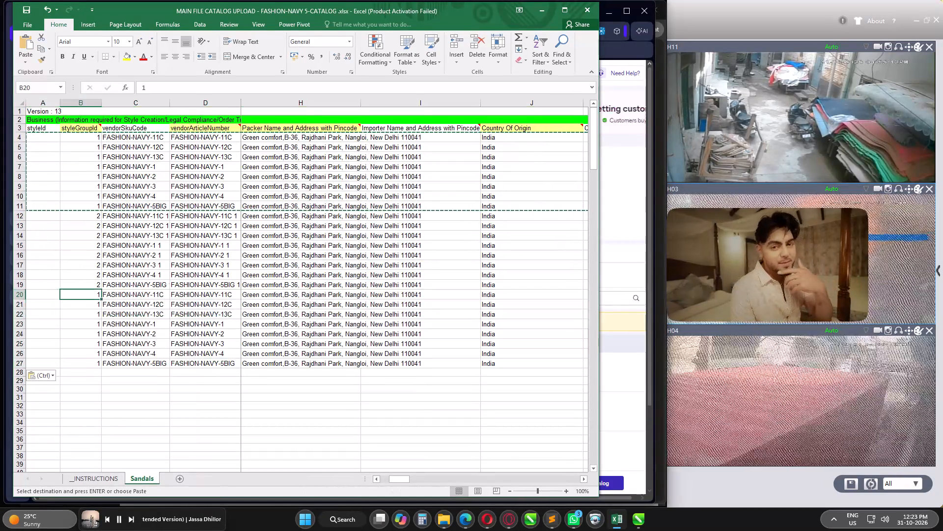
pyautogui.press('3')
pyautogui.press('Return')
pyautogui.press('Up')
pyautogui.hotkey('ctrl', 'c')
pyautogui.hotkey('ctrl', 'shift', 'Down')
pyautogui.hotkey('ctrl', 'v')
# Append a space and "2" to the vendorSkuCodes in C20 through C23, giving FASHION-NAVY-11C 2 through FASHION-NAVY-1 2.
pyautogui.press('Right')
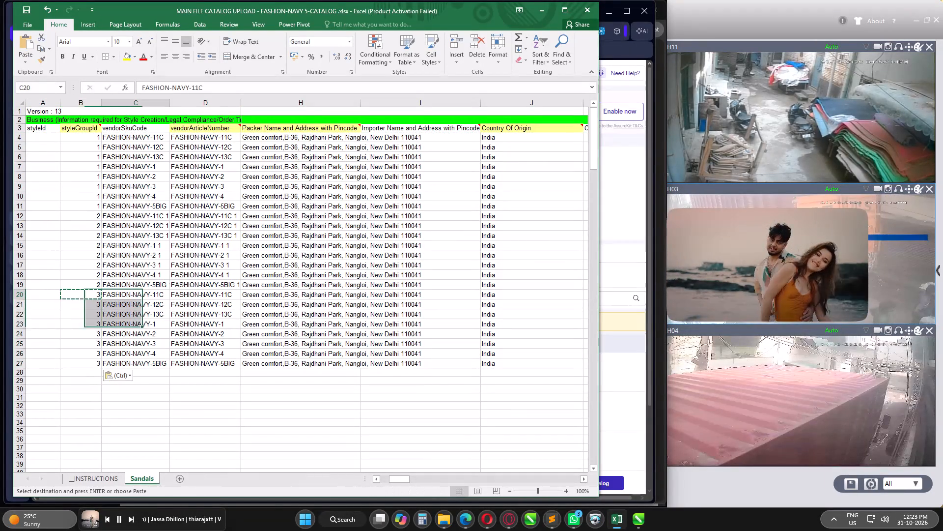
pyautogui.press('F2')
pyautogui.press('space')
pyautogui.write('2')
pyautogui.press('Return')
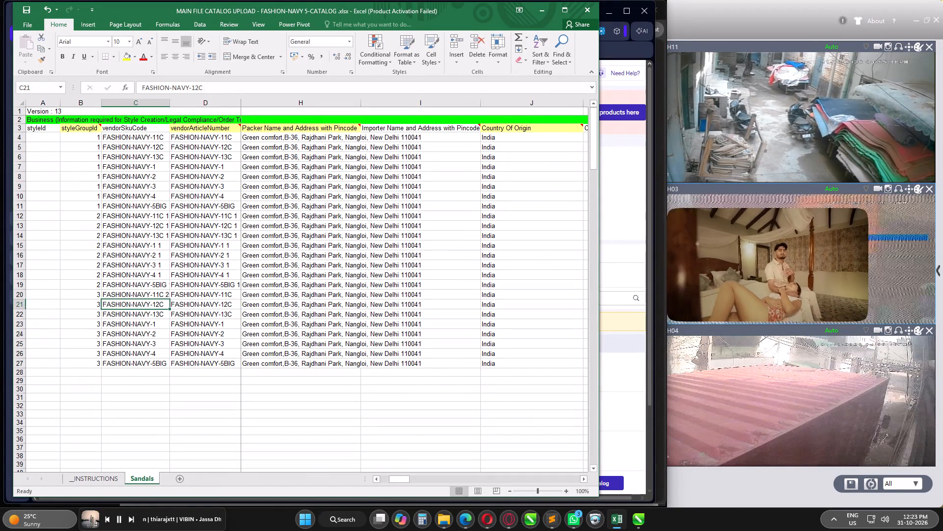
pyautogui.press('F2')
pyautogui.press('space')
pyautogui.write('2')
pyautogui.press('Return')
pyautogui.press('F2')
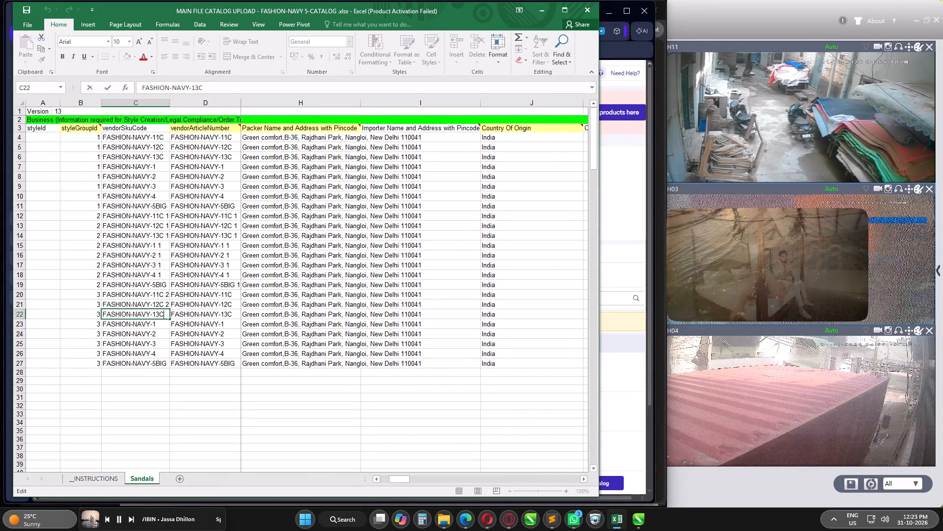
pyautogui.press('space')
pyautogui.write('2')
pyautogui.press('Return')
pyautogui.press('F2')
pyautogui.press('space')
pyautogui.write('2')
pyautogui.press('Return')
# Append a space and "2" to the vendorSkuCodes in C24 through C27, giving FASHION-NAVY-2 2 through FASHION-NAVY-5BIG 2.
pyautogui.press('F2')
pyautogui.press('space')
pyautogui.write('2')
pyautogui.press('Return')
pyautogui.press('F2')
pyautogui.press('space')
pyautogui.write('2')
pyautogui.press('Return')
pyautogui.press('F2')
pyautogui.press('space')
pyautogui.write('2')
pyautogui.press('Return')
pyautogui.press('F2')
pyautogui.press('space')
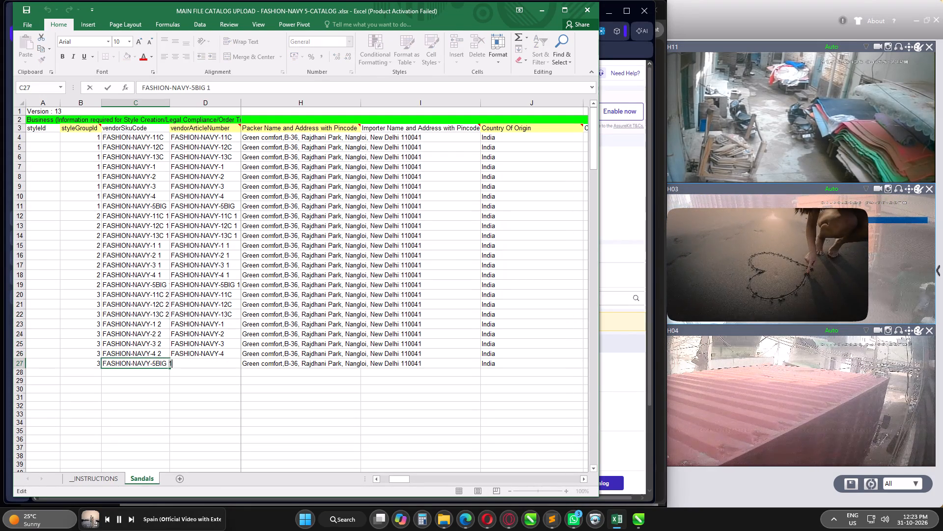
pyautogui.write('2')
pyautogui.press('Return')
# Copy the group 3 vendorSkuCodes from C20 through C27 into the vendorArticleNumber cells D20 through D27.
pyautogui.press('Up')
pyautogui.press('Up')
pyautogui.press('Up')
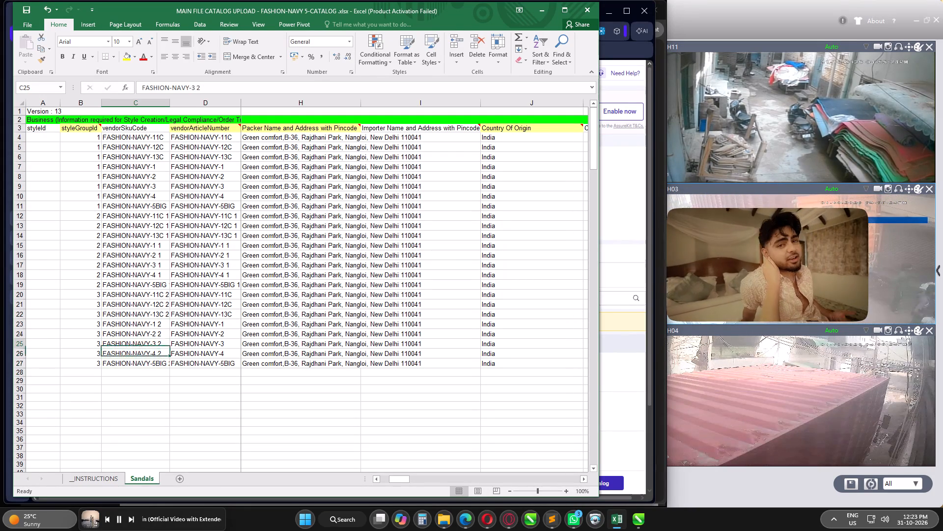
pyautogui.press('Up')
pyautogui.press('Up')
pyautogui.press('Up')
pyautogui.press('Up')
pyautogui.press('Up')
pyautogui.hotkey('ctrl', 'shift', 'Down')
pyautogui.hotkey('ctrl', 'c')
pyautogui.press('Right')
pyautogui.hotkey('ctrl', 'v')
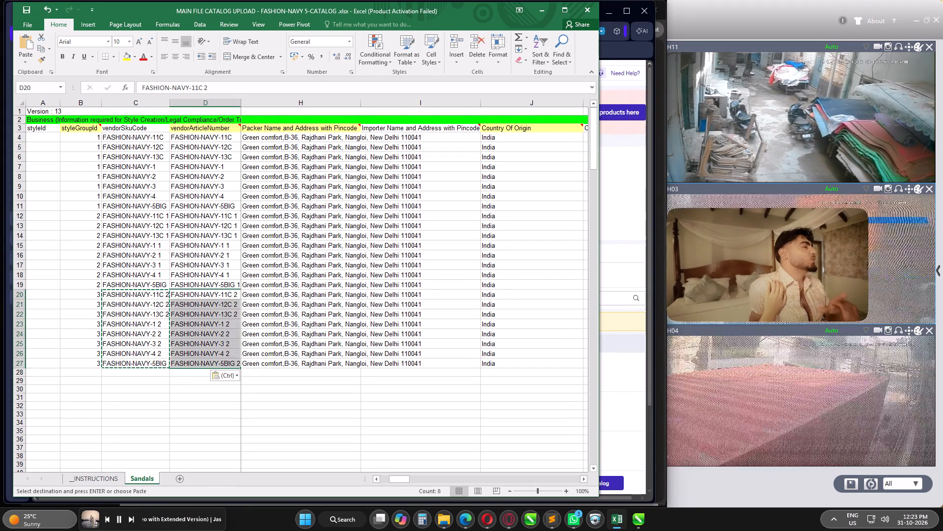
# Paste the copied group 3 vendorSkuCodes into the SKUCode cells X20 through X27.
pyautogui.press('Right')
pyautogui.press('Right')
pyautogui.press('Right')
pyautogui.press('Right')
pyautogui.press('Right')
pyautogui.press('Right')
pyautogui.press('Right')
pyautogui.press('Right')
pyautogui.press('Right')
pyautogui.press('Right')
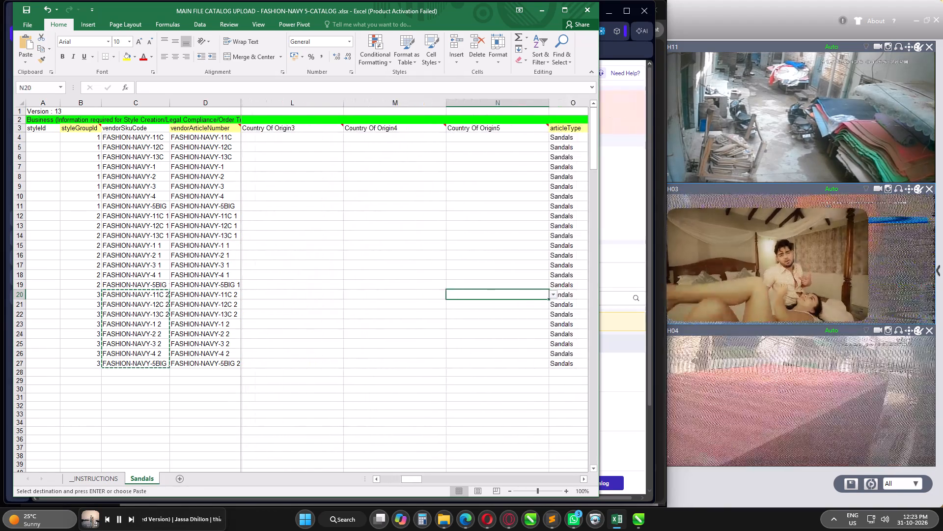
pyautogui.press('Right')
pyautogui.press('Right')
pyautogui.press('Right')
pyautogui.press('Right')
pyautogui.press('Right')
pyautogui.press('Right')
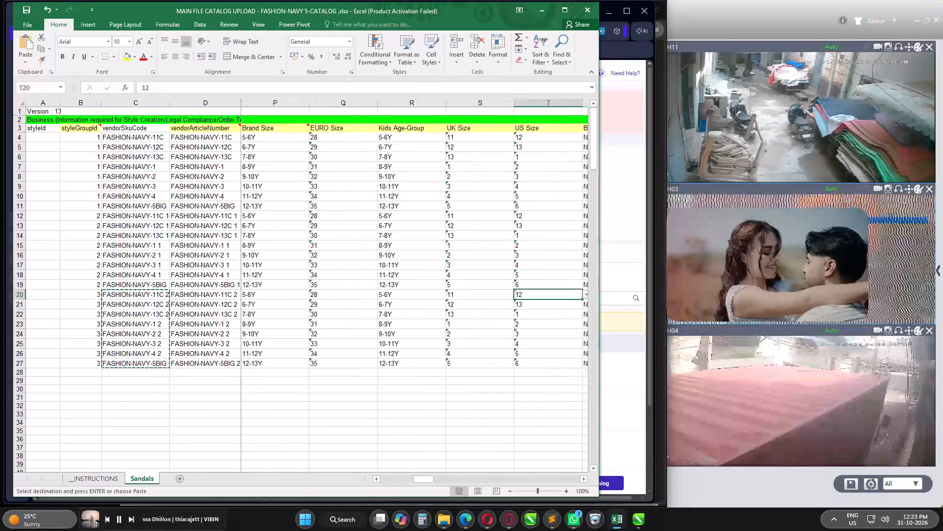
pyautogui.press('Right')
pyautogui.press('Right')
pyautogui.press('Right')
pyautogui.press('Right')
pyautogui.hotkey('ctrl', 'v')
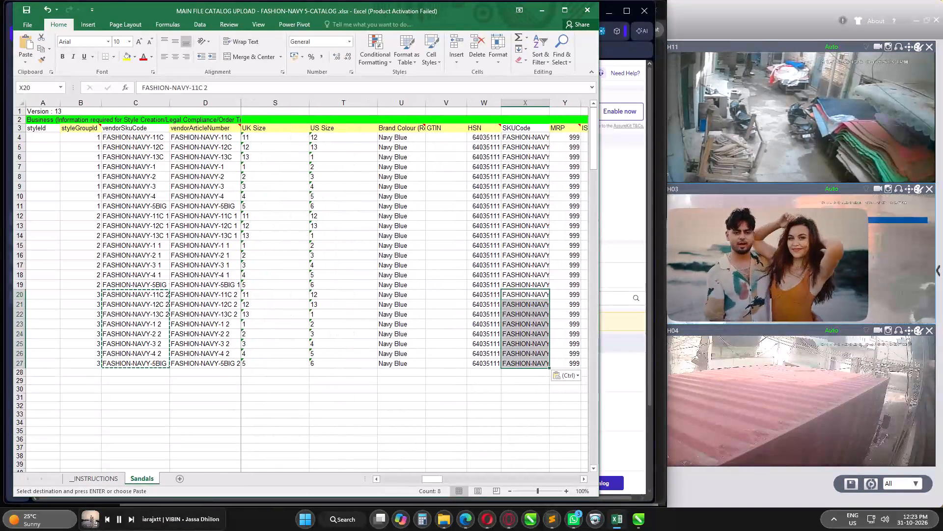
# Return to the start of row 20 and save the catalog workbook.
pyautogui.hotkey('ctrl', 'Left')
pyautogui.hotkey('ctrl', 'Left')
pyautogui.hotkey('ctrl', 'Left')
pyautogui.hotkey('ctrl', 'Left')
pyautogui.hotkey('ctrl', 'Left')
pyautogui.hotkey('ctrl', 'Left')
pyautogui.hotkey('ctrl', 'Left')
pyautogui.hotkey('ctrl', 's')
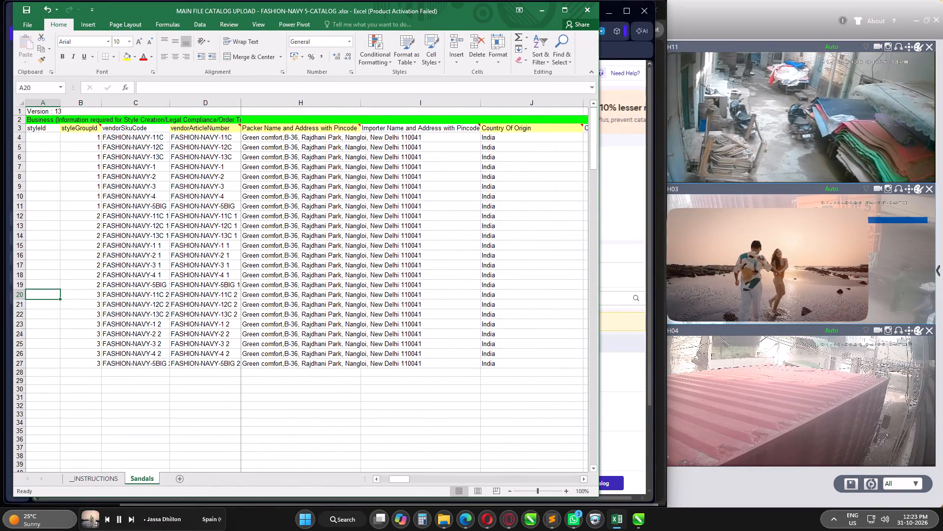
# Duplicate the eight group 1 sandal rows, 4 through 11, into rows 28 through 35.
pyautogui.moveTo(20, 138); pyautogui.dragTo(21, 174)
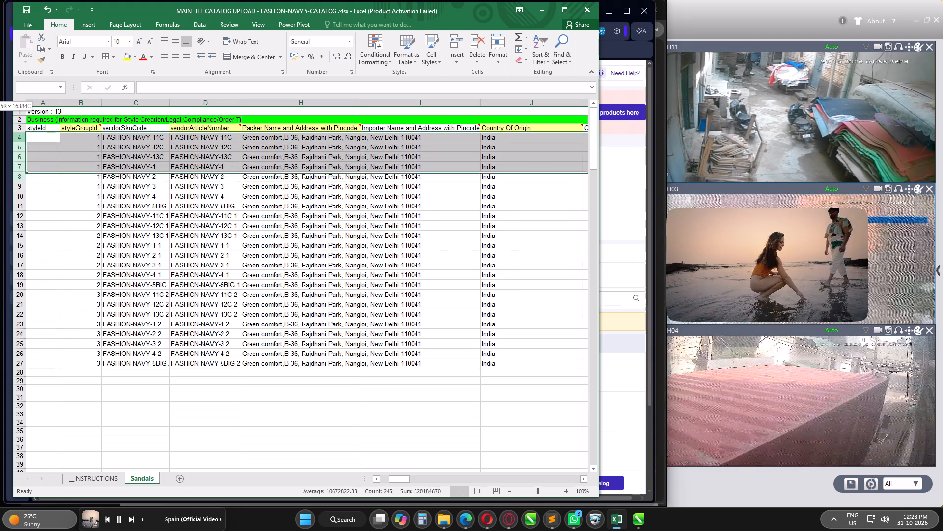
pyautogui.moveTo(21, 174); pyautogui.dragTo(21, 203)
pyautogui.hotkey('ctrl', 'c')
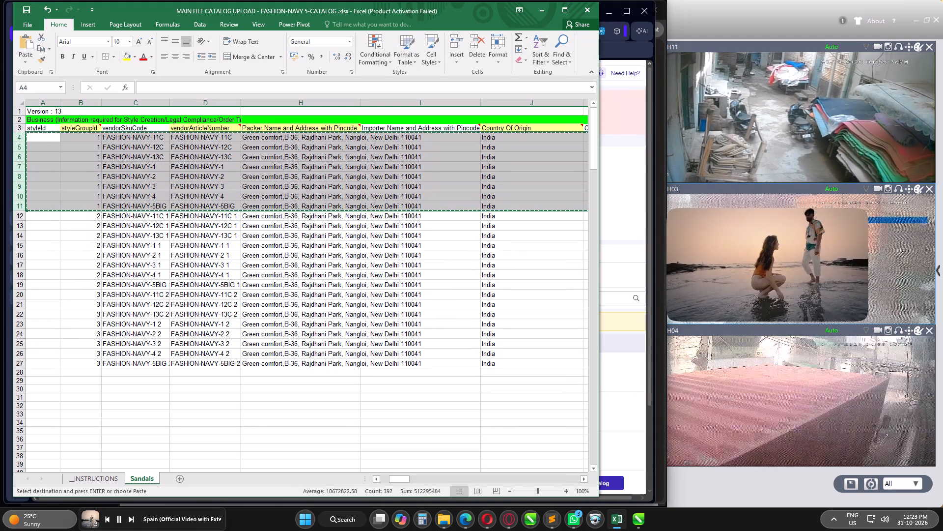
pyautogui.click(18, 374)
pyautogui.hotkey('ctrl', 'v')
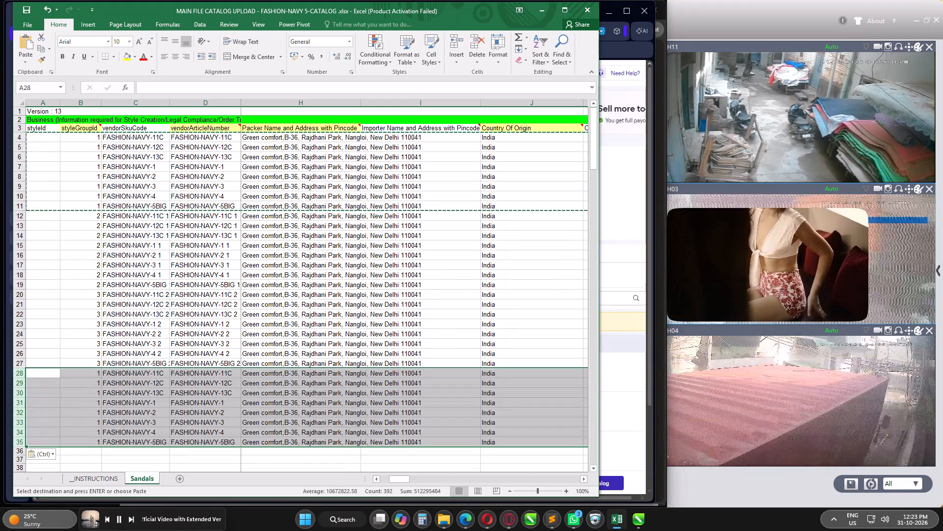
# Set the styleGroupId to 4 for all the newly duplicated sandals in B28 through B35.
pyautogui.click(90, 373)
pyautogui.press('4')
pyautogui.press('Return')
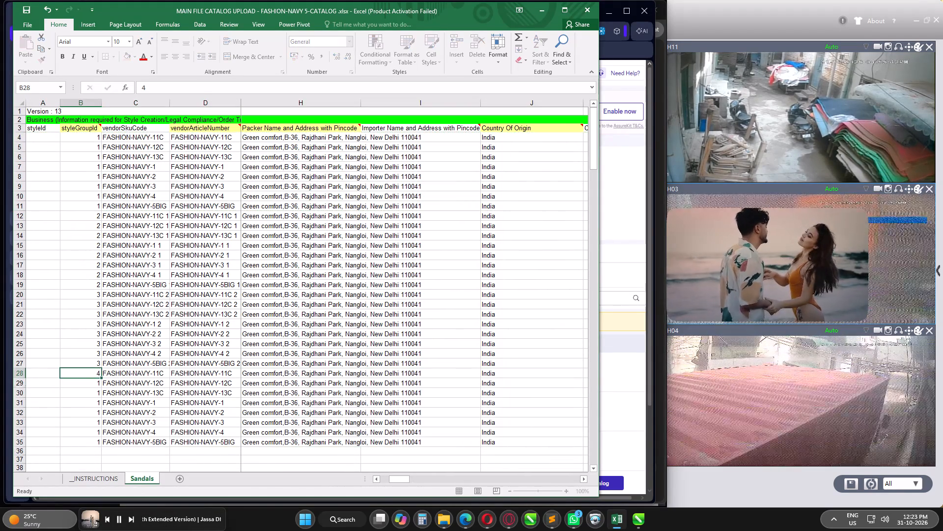
pyautogui.press('Up')
pyautogui.hotkey('ctrl', 'c')
pyautogui.hotkey('ctrl', 'shift', 'Down')
pyautogui.hotkey('ctrl', 'v')
# Append a space and "3" to the vendorSkuCodes in C28 and C29, giving FASHION-NAVY-11C 3 and FASHION-NAVY-12C 3.
pyautogui.press('Right')
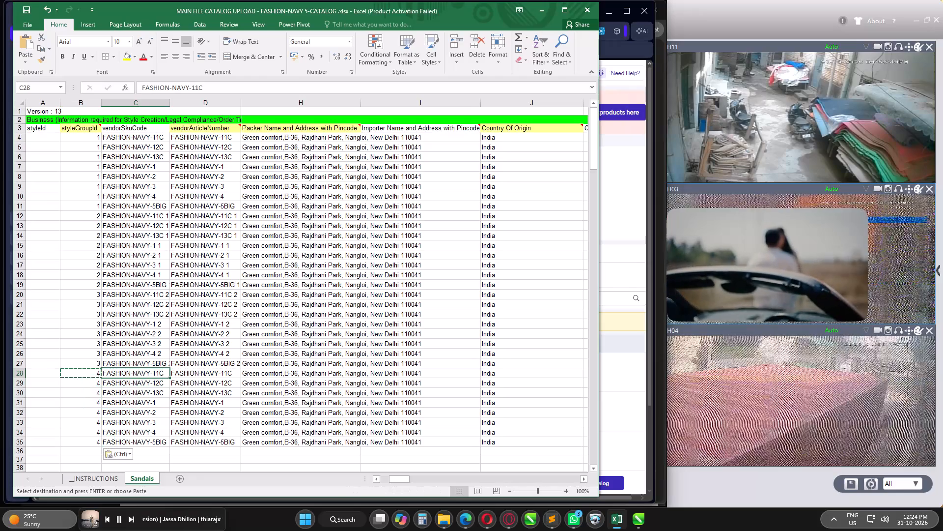
pyautogui.press('F2')
pyautogui.press('space')
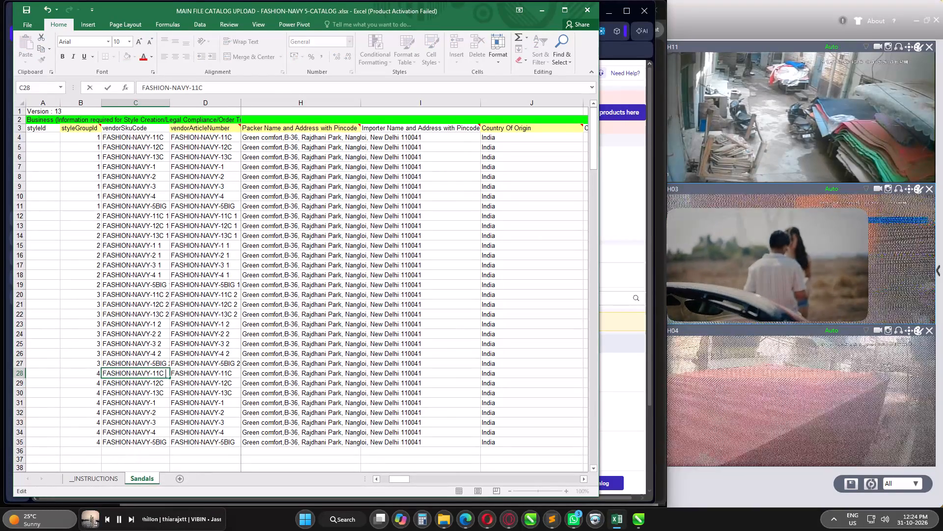
pyautogui.press('3')
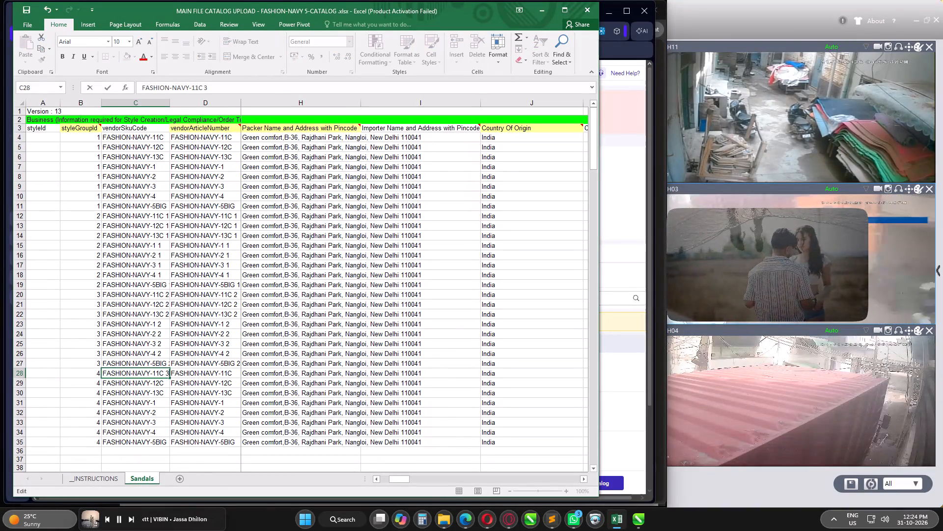
pyautogui.press('Return')
pyautogui.press('space')
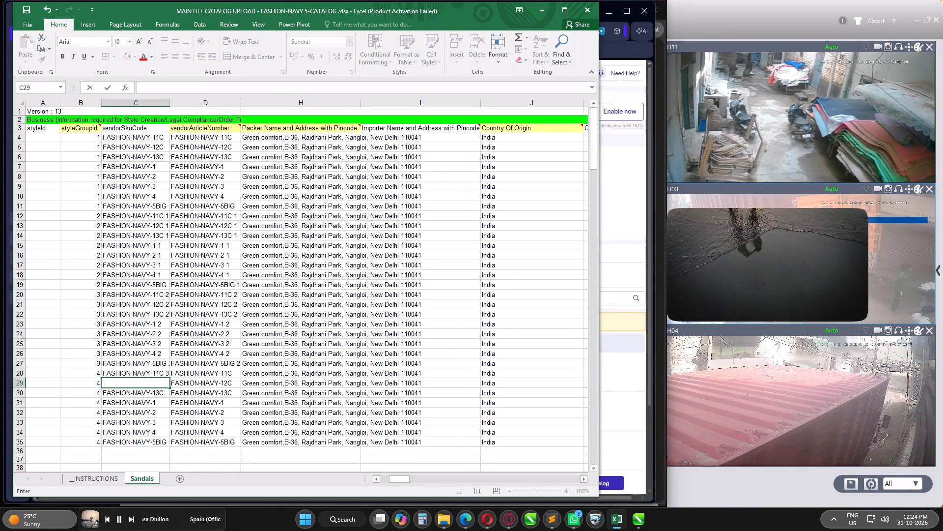
pyautogui.hotkey('ctrl', 'z')
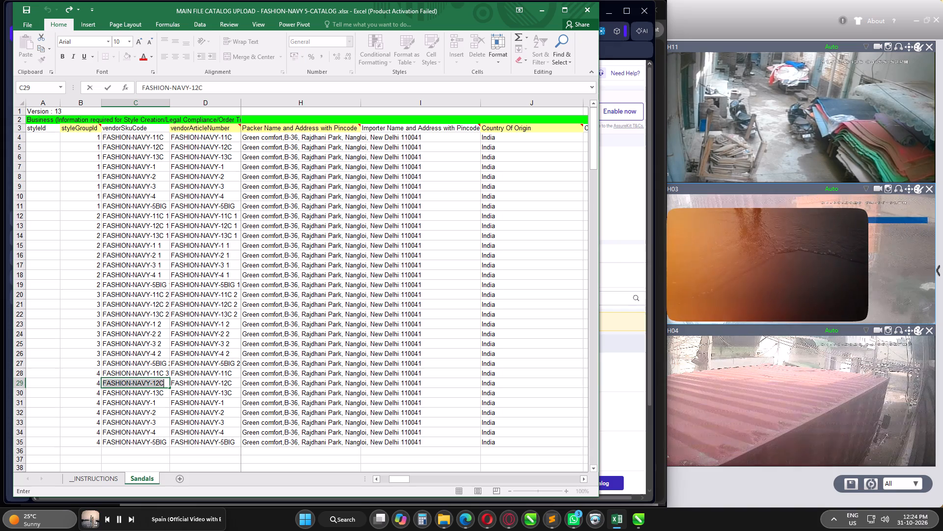
pyautogui.press('Right')
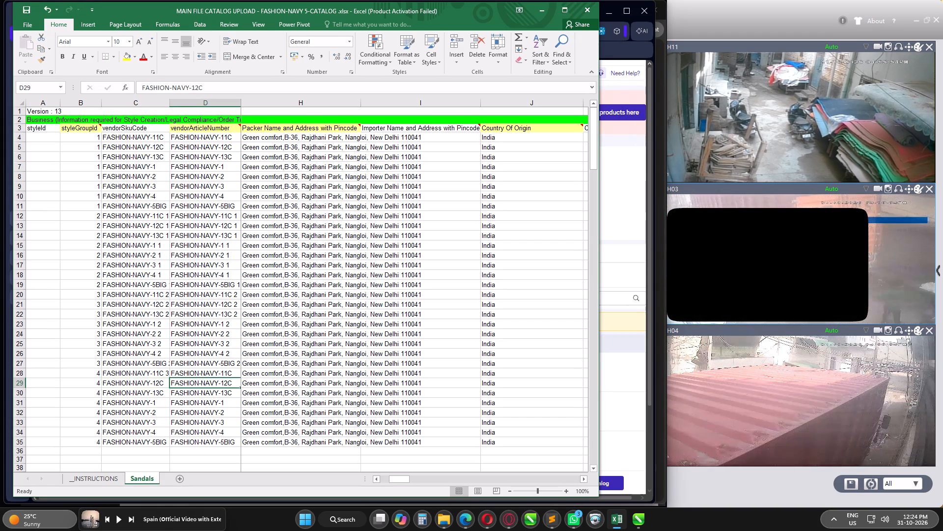
pyautogui.press('Left')
pyautogui.press('F2')
pyautogui.press('space')
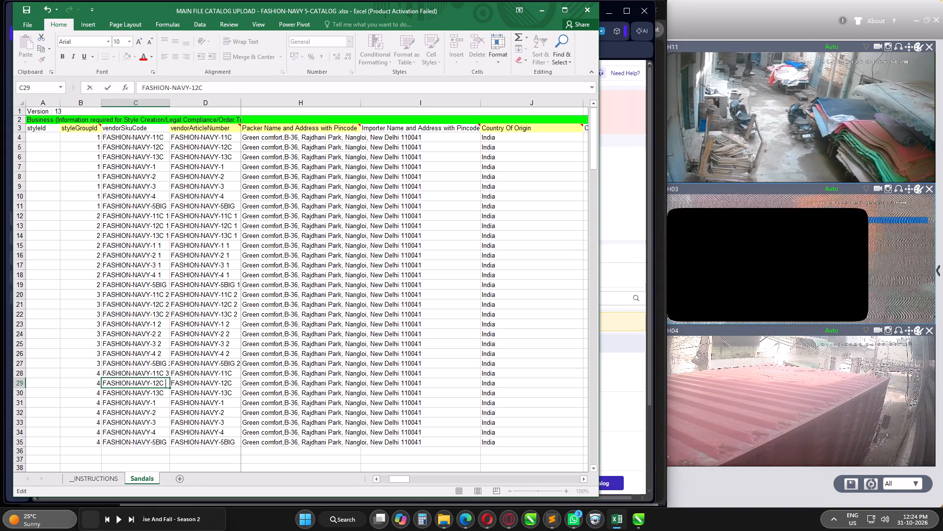
pyautogui.press('3')
pyautogui.press('Return')
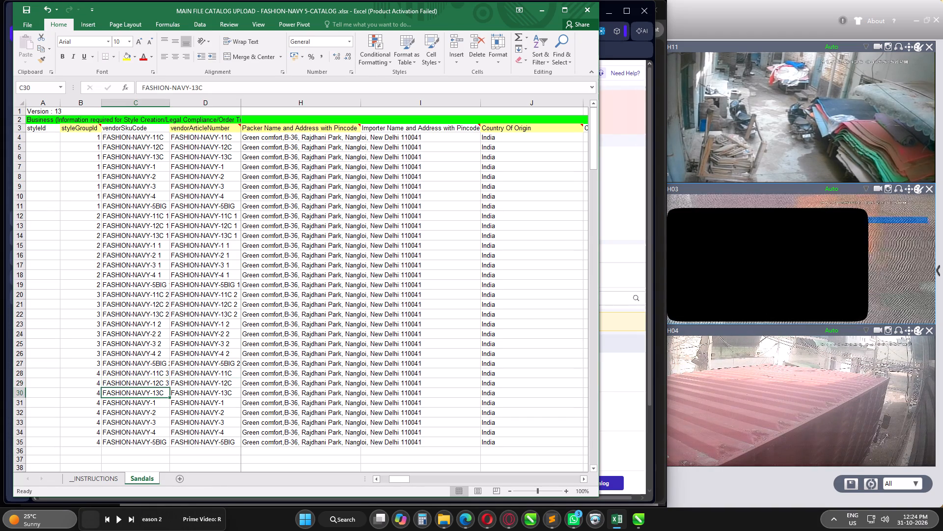
# Append a space and "3" to the vendorSkuCodes in C30 through C32, giving FASHION-NAVY-13C 3 through FASHION-NAVY-2 3.
pyautogui.press('F2')
pyautogui.press('space')
pyautogui.write('3')
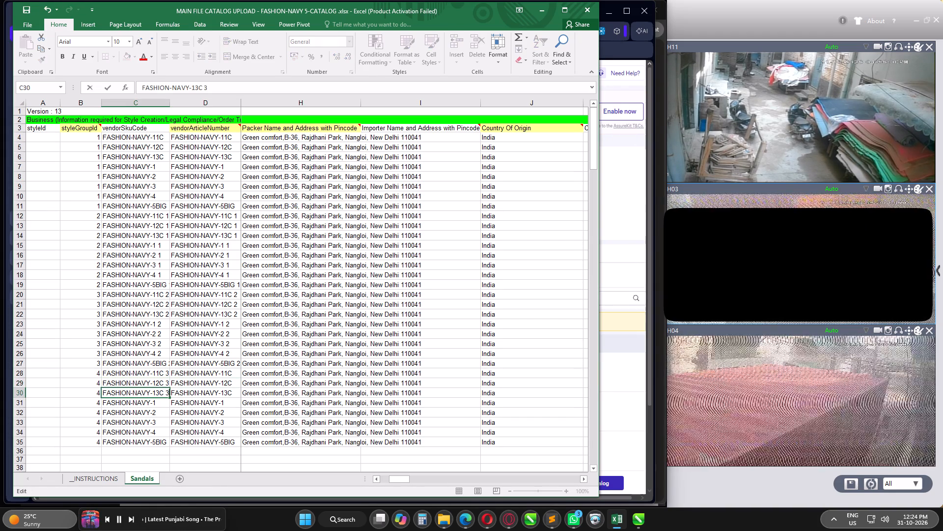
pyautogui.press('Return')
pyautogui.press('F2')
pyautogui.press('space')
pyautogui.write('3')
pyautogui.press('Return')
pyautogui.press('F2')
pyautogui.press('space')
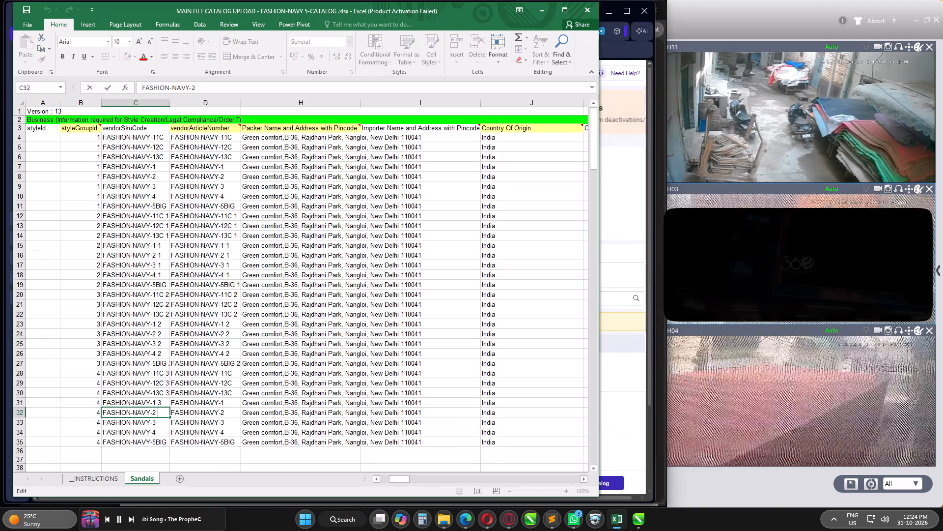
pyautogui.write('3')
pyautogui.press('Return')
# Append a space and "3" to the vendorSkuCodes in C33 through C35, giving FASHION-NAVY-3 3 through FASHION-NAVY-5BIG 3.
pyautogui.press('F2')
pyautogui.press('space')
pyautogui.write('3')
pyautogui.press('Return')
pyautogui.press('F2')
pyautogui.press('space')
pyautogui.write('3')
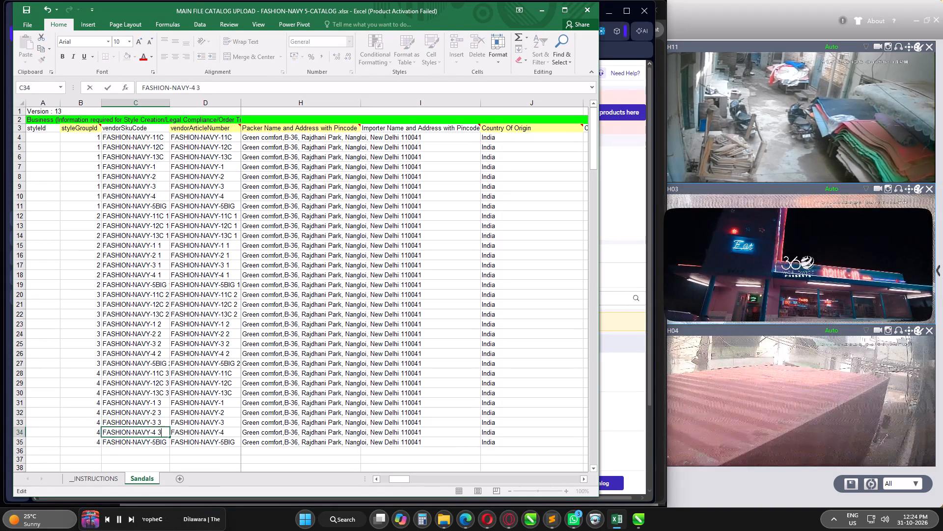
pyautogui.press('Return')
pyautogui.press('F2')
pyautogui.press('space')
pyautogui.write('3')
pyautogui.press('Return')
# Copy the group 4 vendorSkuCodes from C28 through C35 into the vendorArticleNumber cells D28 through D35.
pyautogui.press('Up')
pyautogui.press('Up')
pyautogui.press('Up')
pyautogui.press('Up')
pyautogui.press('Up')
pyautogui.press('Up')
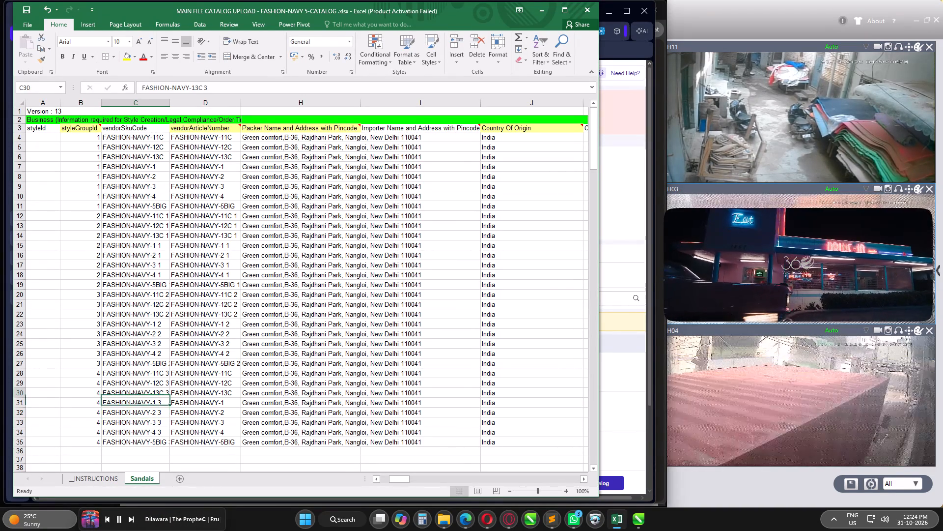
pyautogui.press('Up')
pyautogui.press('Up')
pyautogui.hotkey('ctrl', 'shift', 'Down')
pyautogui.hotkey('ctrl', 'c')
pyautogui.press('Right')
pyautogui.hotkey('ctrl', 'v')
# Paste the copied group 4 vendorSkuCodes into the SKUCode cells X28 through X35.
pyautogui.press('Right')
pyautogui.press('Right')
pyautogui.press('Right')
pyautogui.press('Right')
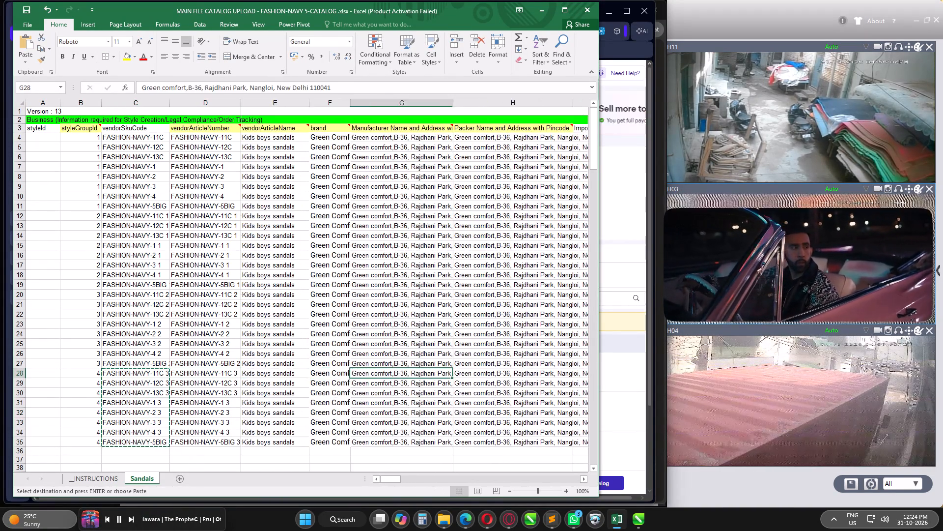
pyautogui.press('Right')
pyautogui.press('Right')
pyautogui.press('Right')
pyautogui.press('Right')
pyautogui.press('Right')
pyautogui.press('Right')
pyautogui.press('Right')
pyautogui.press('Right')
pyautogui.press('Right')
pyautogui.press('Right')
pyautogui.press('Right')
pyautogui.press('Right')
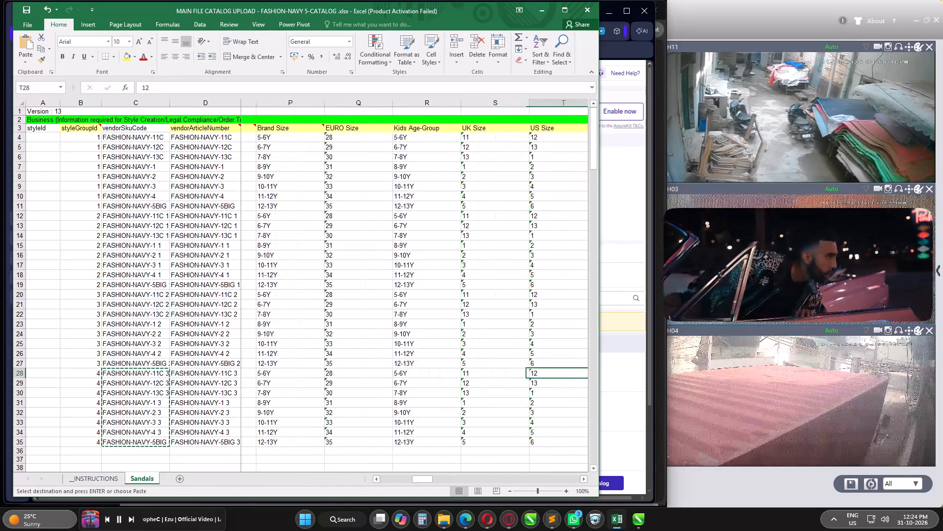
pyautogui.press('Right')
pyautogui.press('Right')
pyautogui.press('Right')
pyautogui.press('Right')
pyautogui.hotkey('ctrl', 'v')
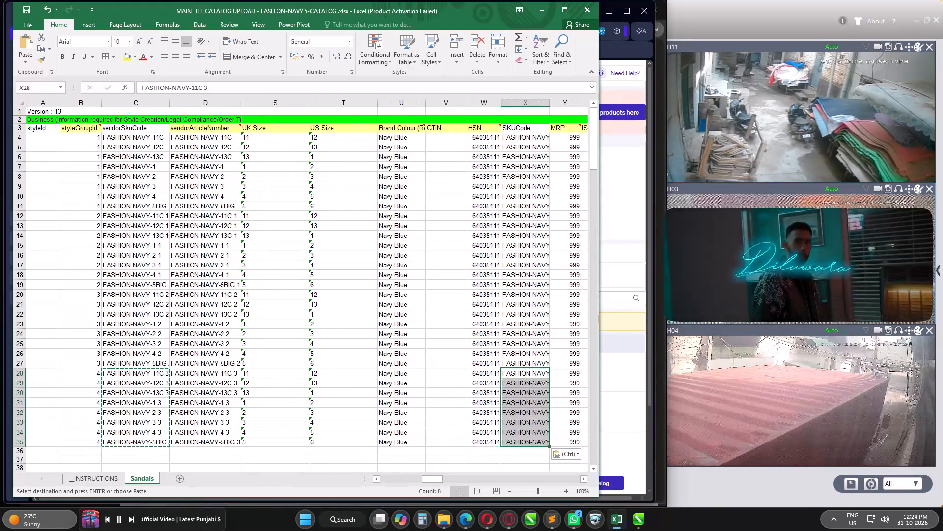
# Return to the start of row 28 and save the catalog workbook.
pyautogui.hotkey('ctrl', 'Left')
pyautogui.hotkey('ctrl', 'Left')
pyautogui.hotkey('ctrl', 'Left')
pyautogui.hotkey('ctrl', 'Left')
pyautogui.hotkey('ctrl', 'Left')
pyautogui.hotkey('ctrl', 'Left')
pyautogui.hotkey('ctrl', 'Left')
pyautogui.hotkey('ctrl', 's')
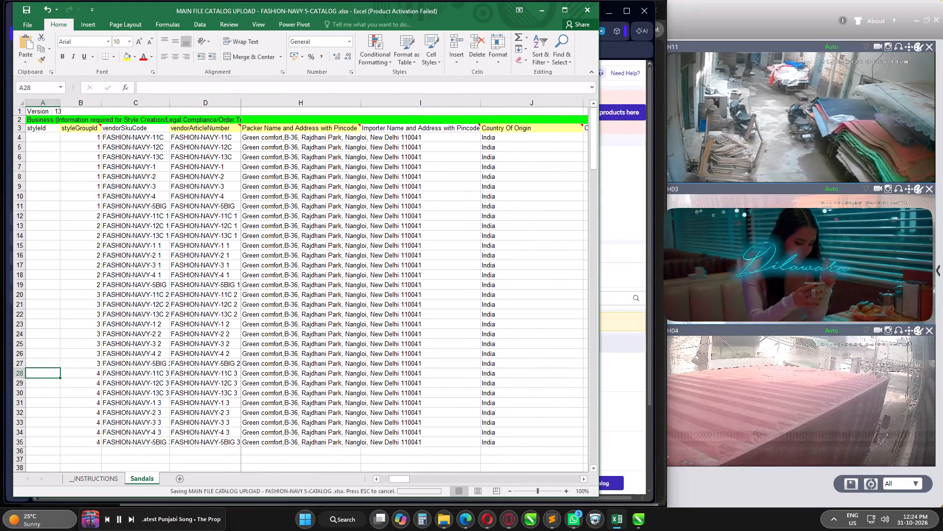
# Duplicate the eight group 1 sandal rows, 4 through 11, into rows 36 through 43.
pyautogui.moveTo(21, 138); pyautogui.dragTo(22, 179)
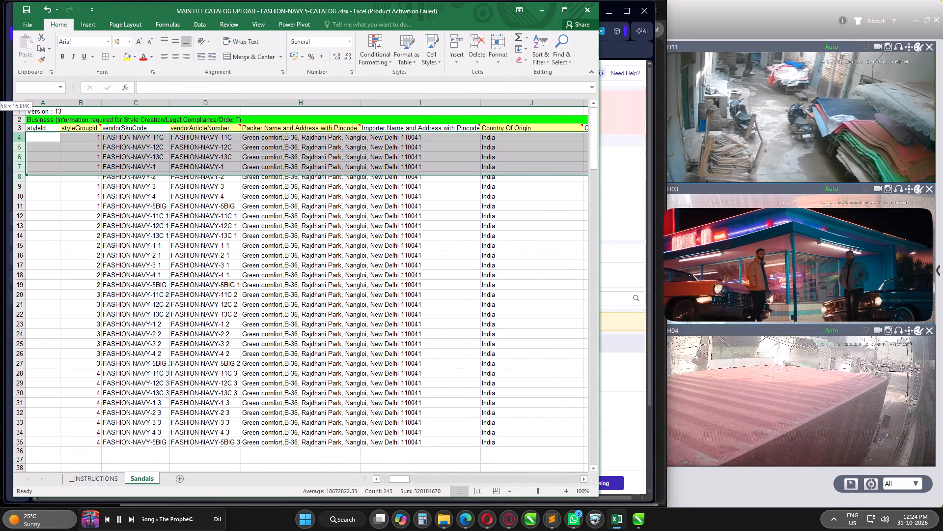
pyautogui.moveTo(22, 179); pyautogui.dragTo(24, 209)
pyautogui.hotkey('ctrl', 'c')
pyautogui.scroll(-2, 120, 308)
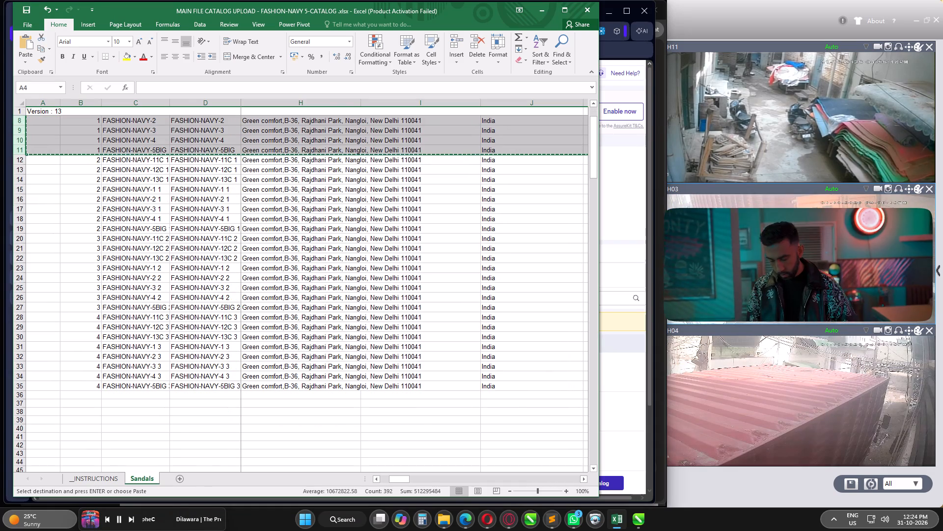
pyautogui.click(18, 394)
pyautogui.hotkey('ctrl', 'v')
# Set the styleGroupId to 5 for all the newly duplicated sandals in B36 through B43.
pyautogui.click(96, 397)
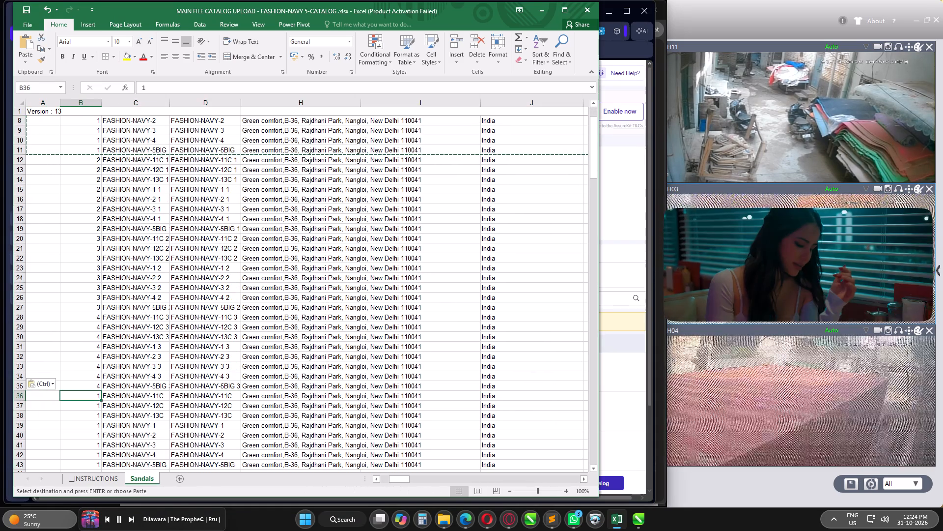
pyautogui.press('5')
pyautogui.press('Return')
pyautogui.press('Up')
pyautogui.hotkey('ctrl', 'c')
pyautogui.hotkey('ctrl', 'shift', 'Down')
pyautogui.hotkey('ctrl', 'v')
# Append the suffix " 4" to each of the eight group 5 vendorSkuCodes in C36 through C43.
pyautogui.press('Right')
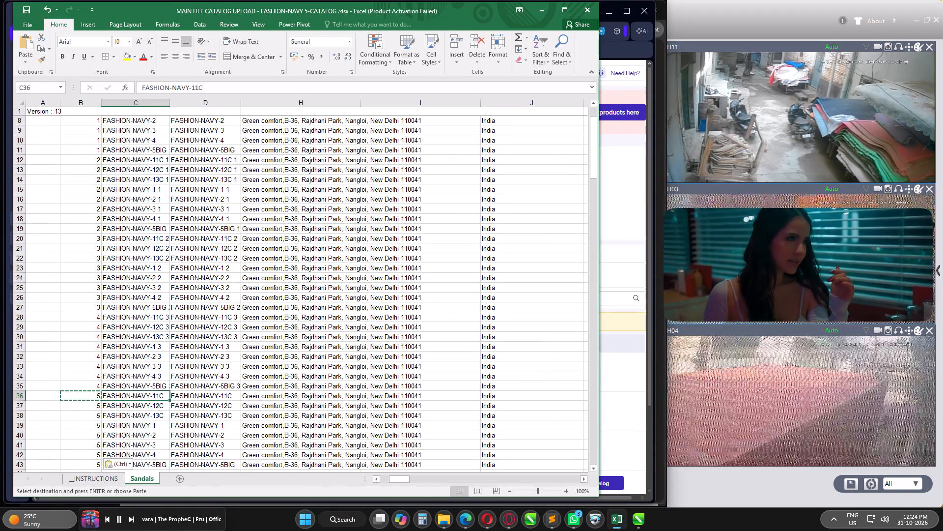
pyautogui.press('F2')
pyautogui.press('space')
pyautogui.write('4')
pyautogui.press('Return')
pyautogui.press('F2')
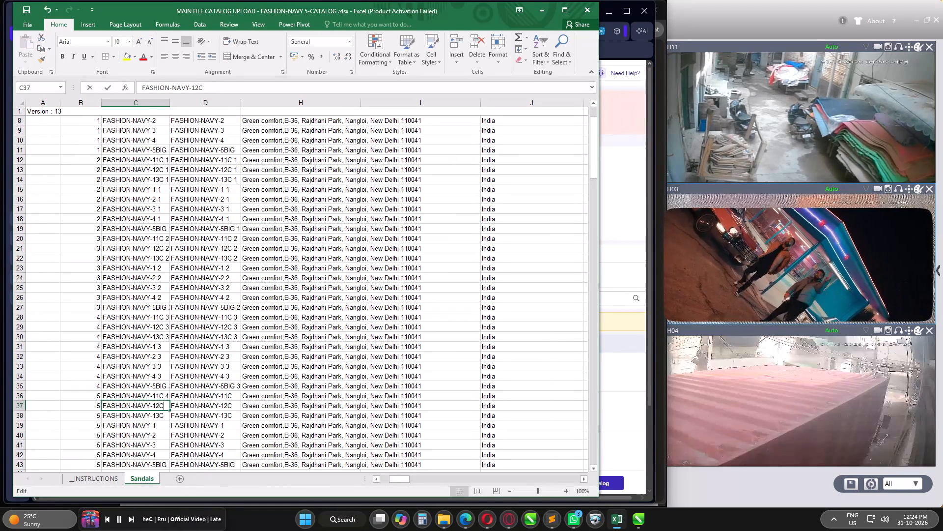
pyautogui.press('space')
pyautogui.write('4')
pyautogui.press('Return')
pyautogui.press('F2')
pyautogui.press('space')
pyautogui.write('4')
pyautogui.press('Return')
pyautogui.press('F2')
pyautogui.press('space')
pyautogui.write('4')
pyautogui.press('Return')
pyautogui.press('F2')
pyautogui.press('space')
pyautogui.write('4')
pyautogui.press('Return')
pyautogui.press('F2')
pyautogui.press('space')
pyautogui.write('4')
pyautogui.press('Return')
pyautogui.press('F2')
pyautogui.press('space')
pyautogui.write('4')
pyautogui.press('Return')
pyautogui.press('F2')
pyautogui.press('space')
pyautogui.write('4')
pyautogui.press('Return')
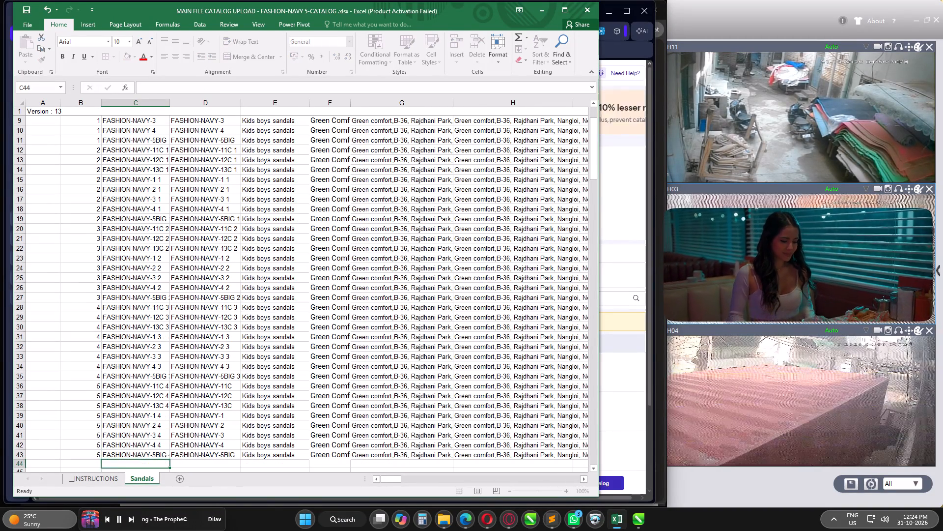
# Copy the suffixed group 5 vendorSkuCodes into the vendorArticleNumber cells D36 through D43.
pyautogui.press('Up')
pyautogui.press('Up')
pyautogui.press('Up')
pyautogui.press('Up')
pyautogui.press('Up')
pyautogui.press('Up')
pyautogui.press('Up')
pyautogui.press('Up')
pyautogui.hotkey('ctrl', 'shift', 'Down')
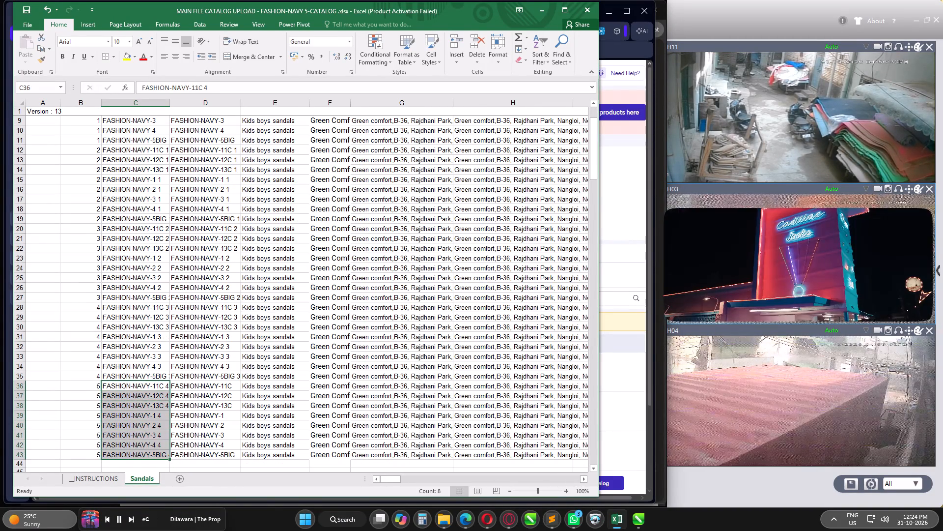
pyautogui.hotkey('ctrl', 'c')
pyautogui.press('Right')
pyautogui.hotkey('ctrl', 'v')
# Paste the copied group 5 vendorSkuCodes into the SKUCode cells X36 through X43 and save the workbook.
pyautogui.press('Right')
pyautogui.press('Right')
pyautogui.press('Right')
pyautogui.press('Right')
pyautogui.press('Right')
pyautogui.press('Right')
pyautogui.press('Right')
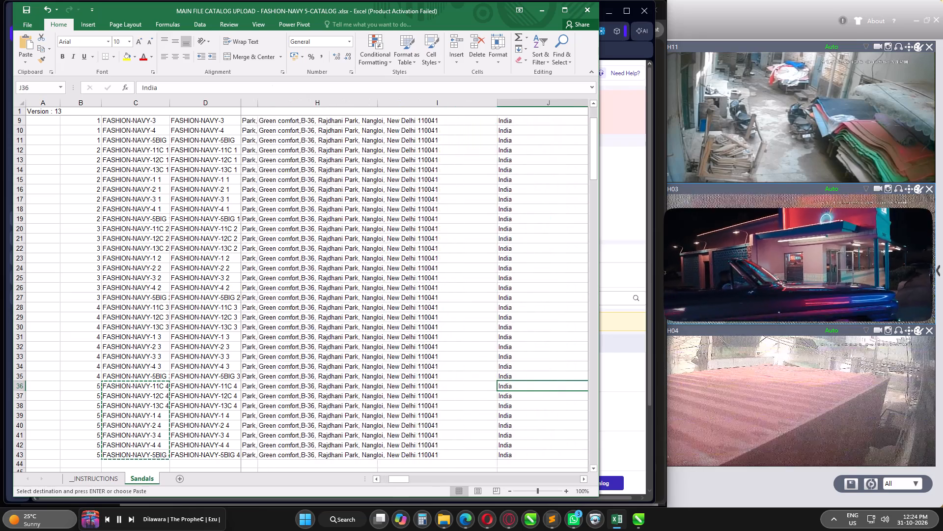
pyautogui.press('Right')
pyautogui.press('Right')
pyautogui.press('Right')
pyautogui.press('Right')
pyautogui.press('Right')
pyautogui.press('Right')
pyautogui.press('Right')
pyautogui.press('Right')
pyautogui.press('Right')
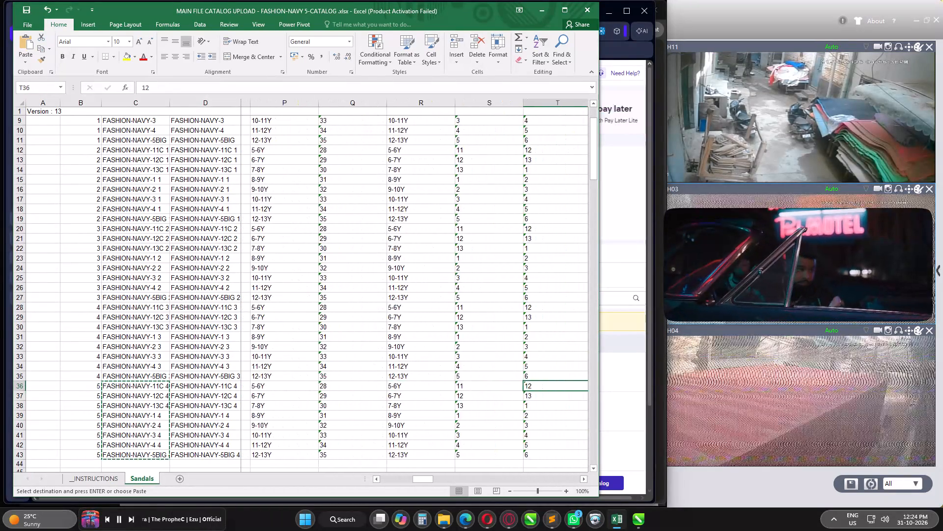
pyautogui.press('Right')
pyautogui.press('Right')
pyautogui.press('Right')
pyautogui.press('Right')
pyautogui.hotkey('ctrl', 'v')
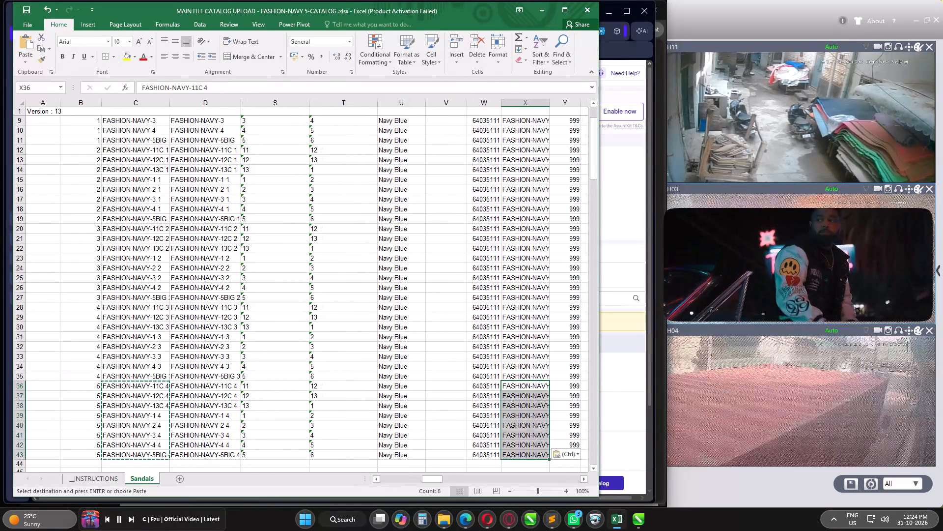
pyautogui.hotkey('ctrl', 's')
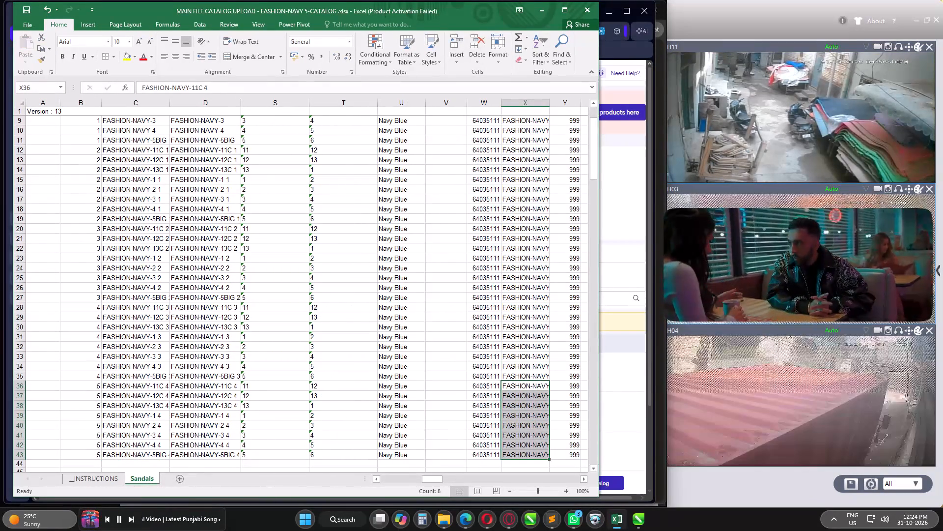
# Return to the start of row 43, select the vendorSkuCode cell C24, and save the catalog workbook.
pyautogui.press('Down')
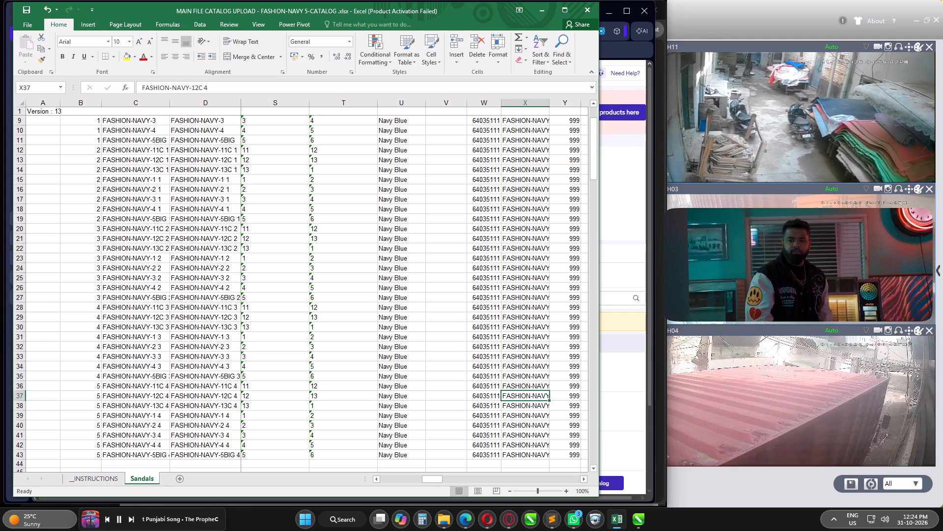
pyautogui.press('Down')
pyautogui.press('Down')
pyautogui.press('Down')
pyautogui.press('Down')
pyautogui.press('Down')
pyautogui.press('Down')
pyautogui.hotkey('ctrl', 'Left')
pyautogui.hotkey('ctrl', 'Left')
pyautogui.hotkey('ctrl', 'Left')
pyautogui.hotkey('ctrl', 'Left')
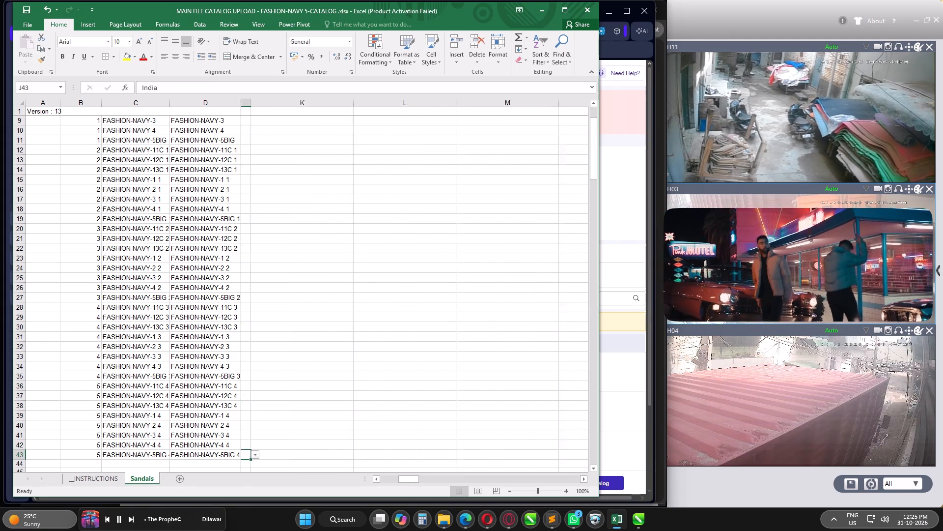
pyautogui.hotkey('ctrl', 'Left')
pyautogui.hotkey('ctrl', 'Left')
pyautogui.hotkey('ctrl', 'Left')
pyautogui.hotkey('ctrl', 'Left')
pyautogui.hotkey('ctrl', 's')
pyautogui.click(133, 269)
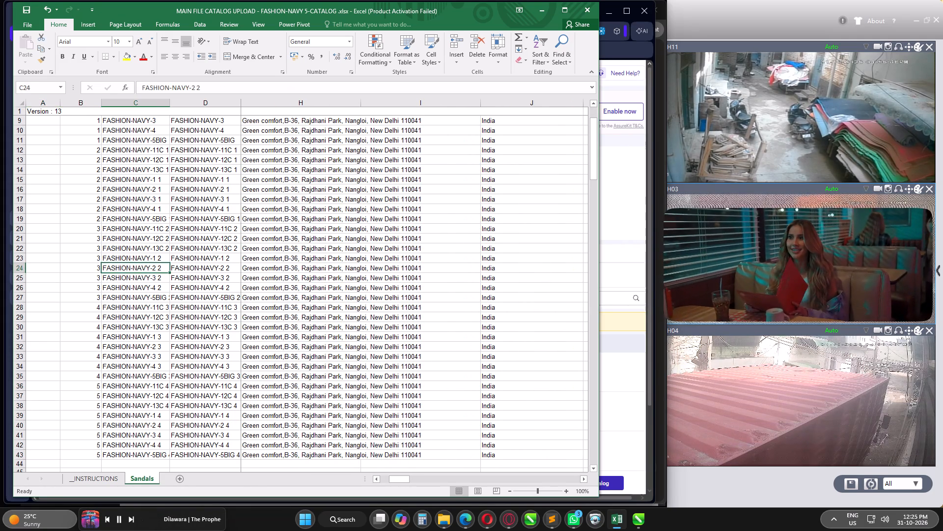
pyautogui.hotkey('ctrl', 's')
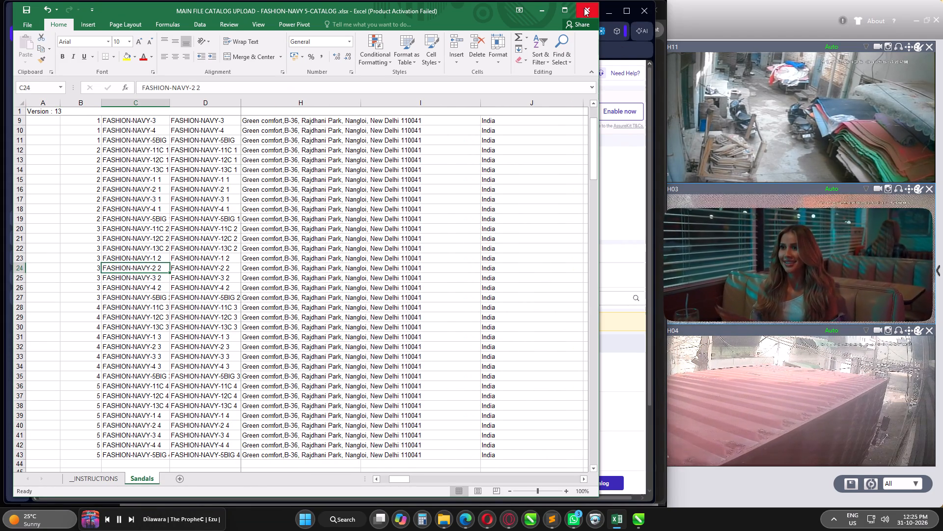
# Examine the filled catalog columns along row 4, from vendorSkuCode across to styleNote.
pyautogui.scroll(19, 215, 282)
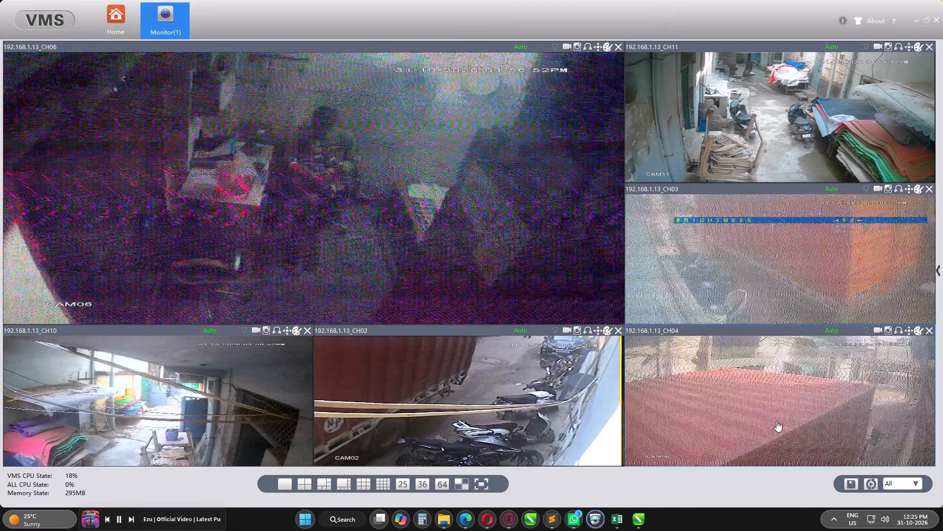
pyautogui.click(611, 515)
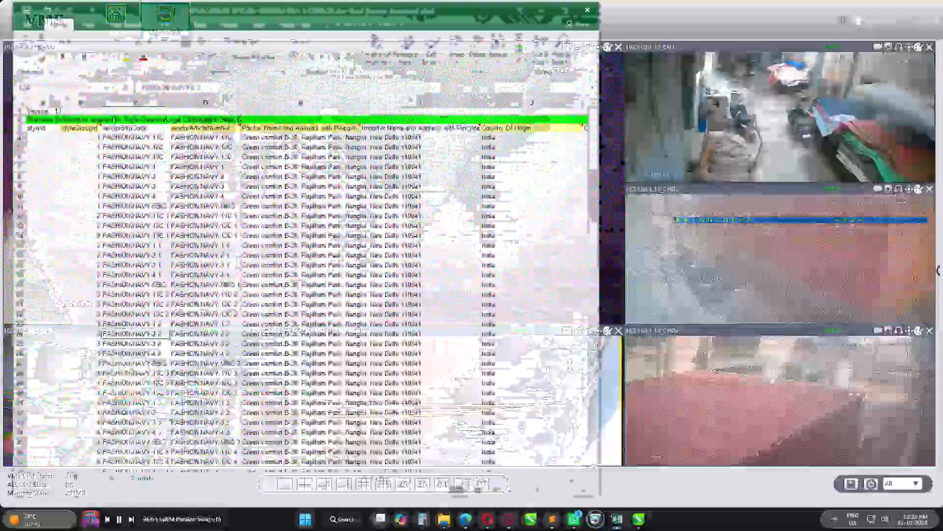
pyautogui.scroll(7, 328, 295)
pyautogui.click(125, 136)
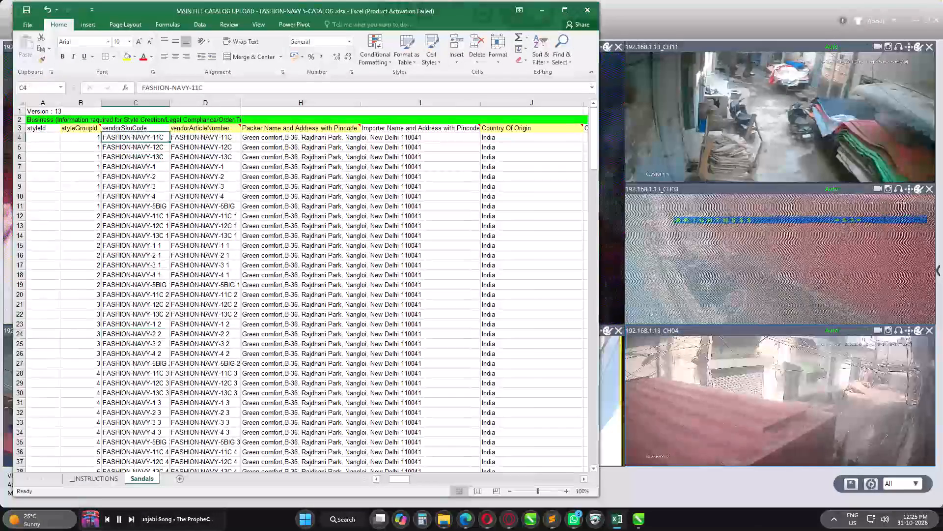
pyautogui.press('Right')
pyautogui.press('Right')
pyautogui.press('Right')
pyautogui.press('Right')
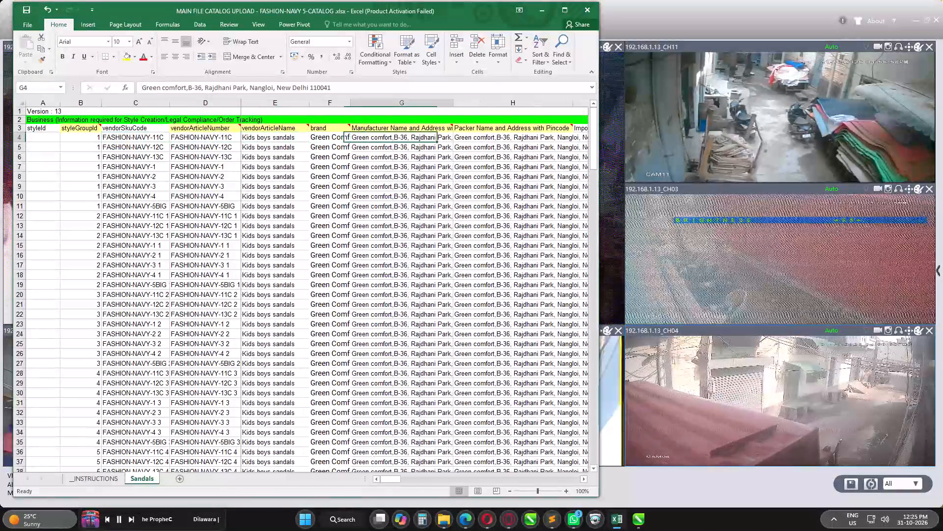
pyautogui.press('Right')
pyautogui.press('Right')
pyautogui.press('Right')
pyautogui.press('Right')
pyautogui.press('Right')
pyautogui.press('Right')
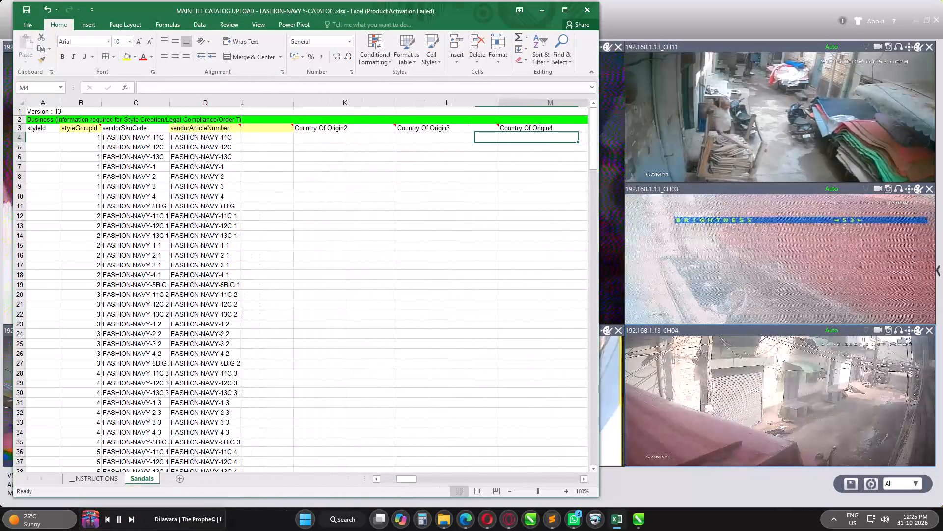
pyautogui.press('Right')
pyautogui.press('Right')
pyautogui.press('Right')
pyautogui.press('Right')
pyautogui.press('Right')
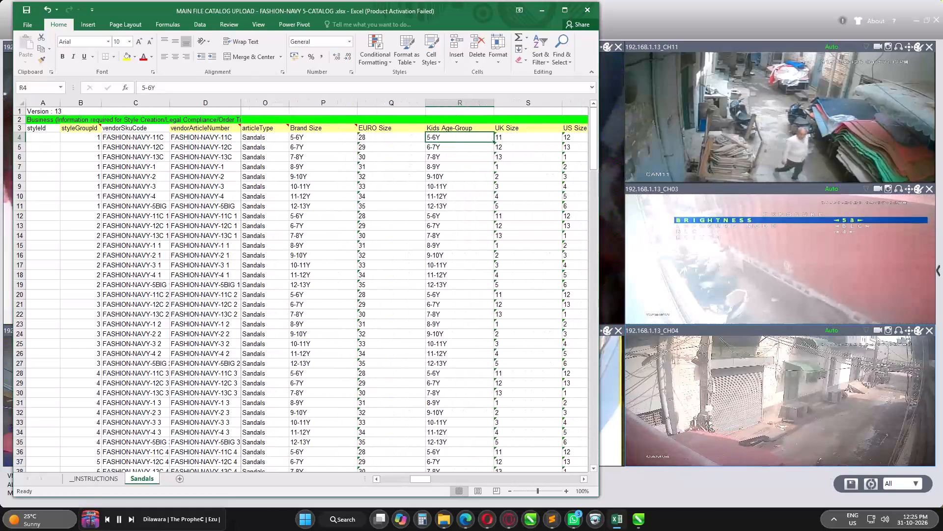
pyautogui.press('Right')
pyautogui.press('Right')
pyautogui.press('Right')
pyautogui.press('Right')
pyautogui.press('Right')
pyautogui.press('Right')
pyautogui.press('Right')
pyautogui.press('Right')
pyautogui.press('Right')
pyautogui.press('Right')
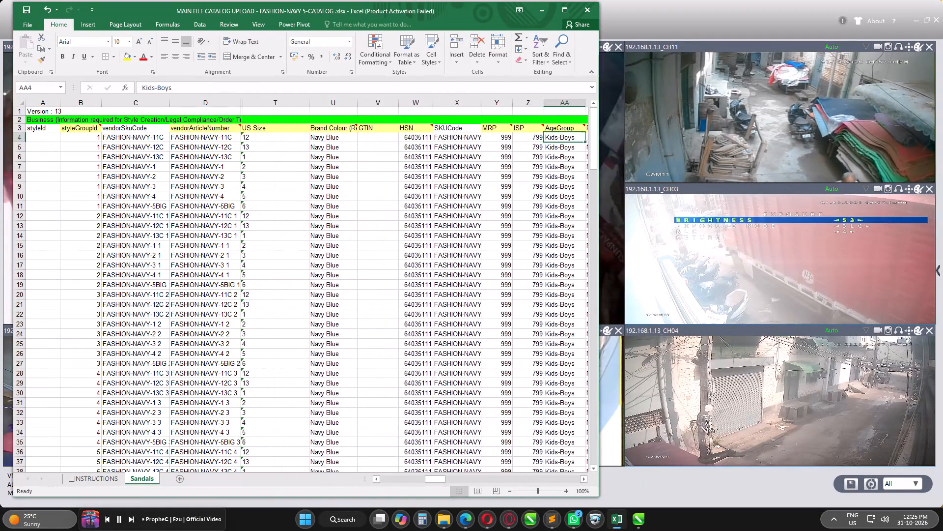
pyautogui.press('Right')
pyautogui.press('Right')
pyautogui.press('Right')
pyautogui.press('Right')
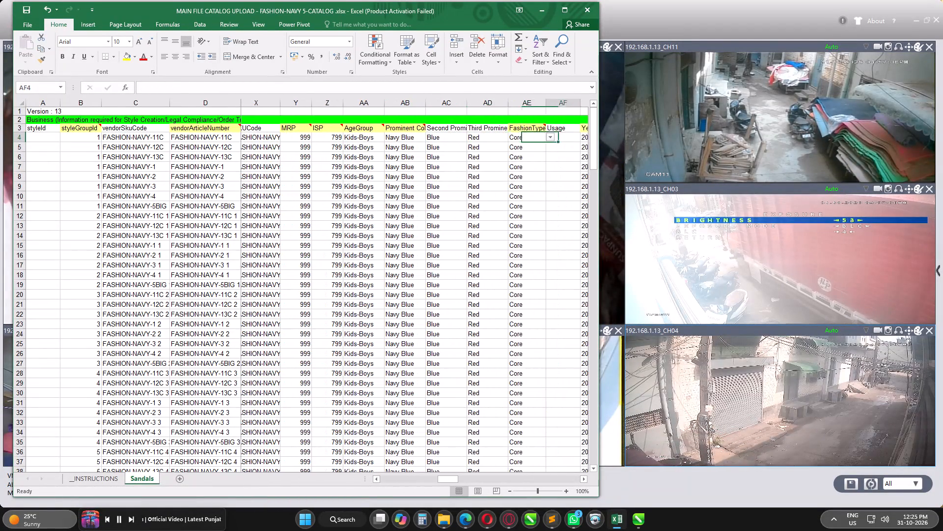
pyautogui.press('Right')
pyautogui.press('Right')
pyautogui.press('Right')
pyautogui.press('Right')
pyautogui.press('Right')
pyautogui.press('Right')
# Return to the start of row 4, save the catalog workbook and close it.
pyautogui.hotkey('ctrl', 'Left')
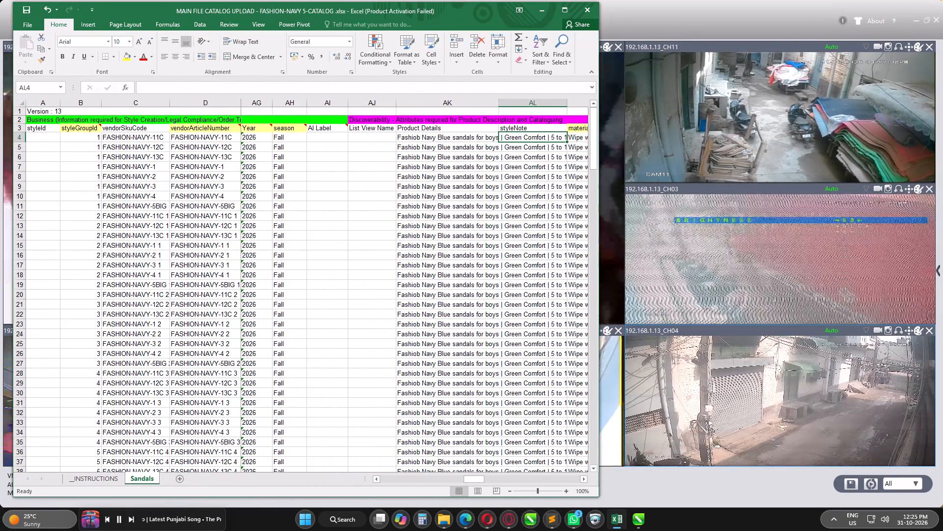
pyautogui.hotkey('ctrl', 'Left')
pyautogui.hotkey('ctrl', 'Left')
pyautogui.hotkey('ctrl', 'Left')
pyautogui.hotkey('ctrl', 'Left')
pyautogui.hotkey('ctrl', 'Left')
pyautogui.hotkey('ctrl', 'Left')
pyautogui.hotkey('ctrl', 'Left')
pyautogui.hotkey('ctrl', 'Left')
pyautogui.hotkey('ctrl', 's')
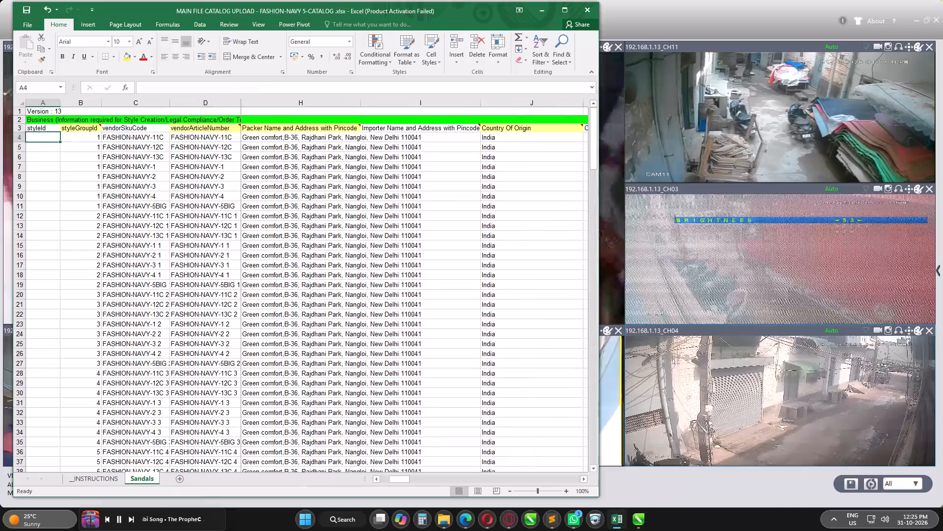
pyautogui.click(586, 10)
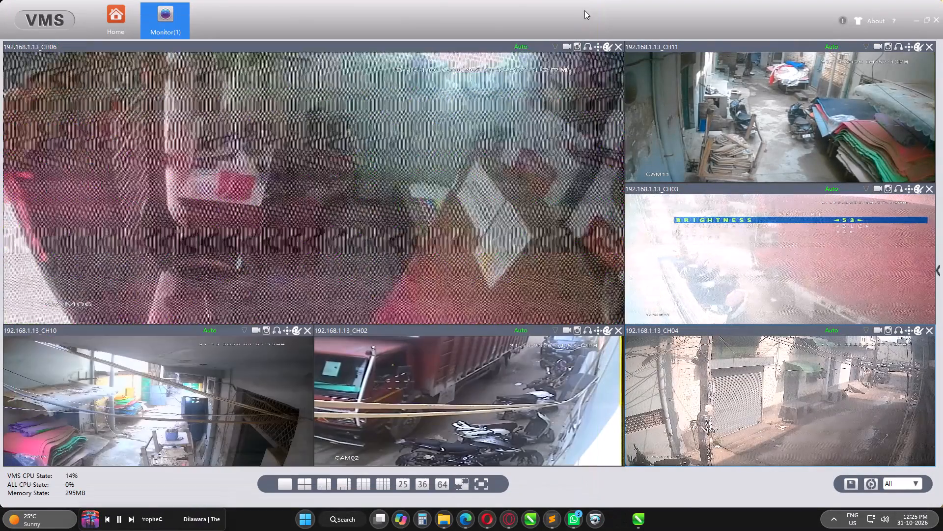
# Switch to the Opera browser and start a new bulk listing in the Myntra Partner Portal.
pyautogui.click(503, 528)
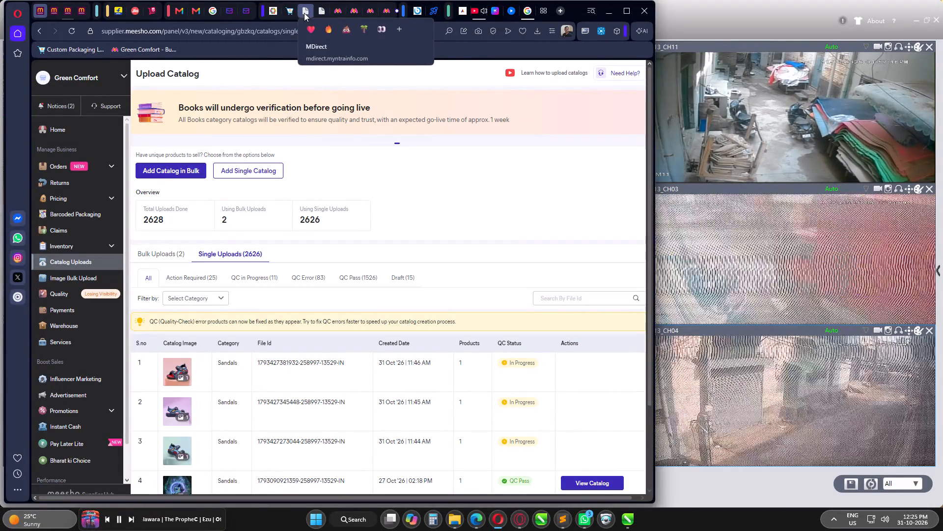
pyautogui.click(353, 16)
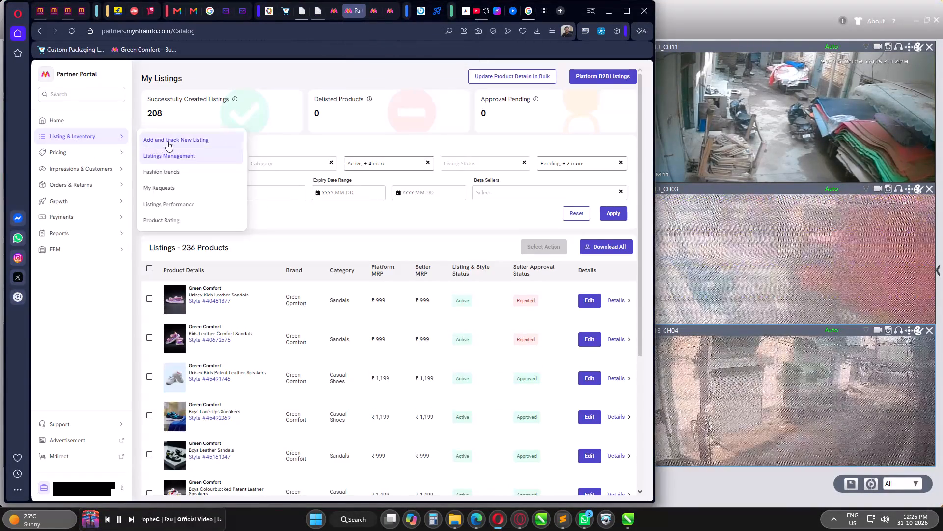
pyautogui.click(167, 141)
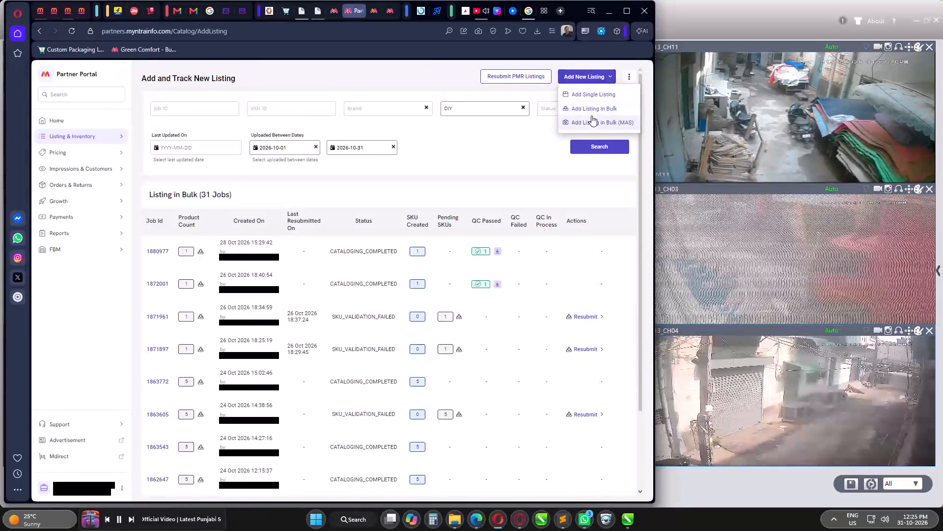
pyautogui.click(591, 110)
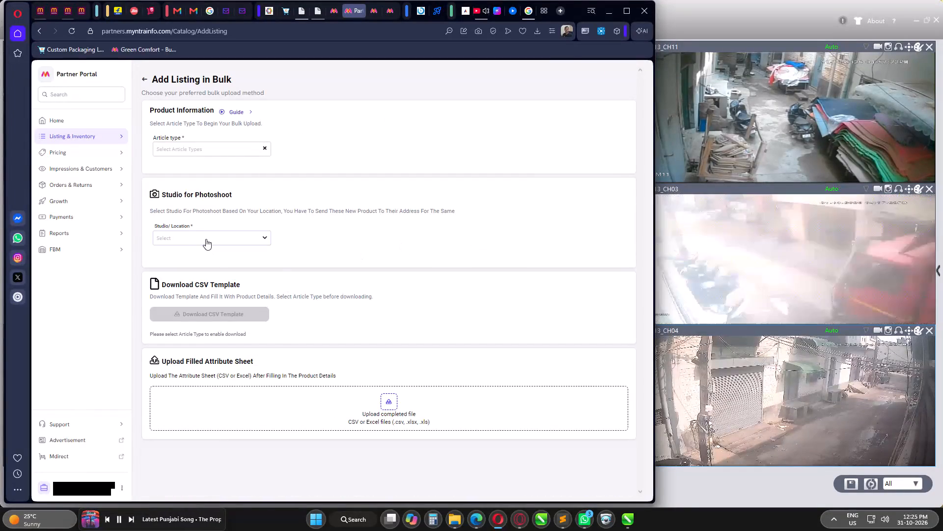
# Set the Studio/Location for the photoshoot to Brand Owned Studio.
pyautogui.click(206, 239)
pyautogui.write('BR')
pyautogui.press('a')
pyautogui.click(207, 256)
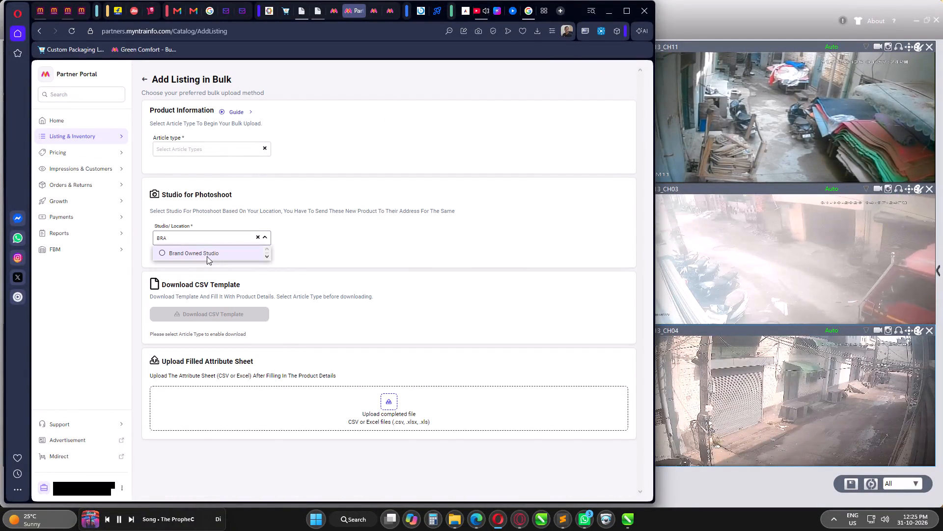
# Upload MAIN FILE CATALOG UPLOAD - FASHION-NAVY 5-CATALOG .xlsx from MYNTRA's CATALOG FILE folder 31-10-26 as the filled attribute sheet.
pyautogui.click(387, 401)
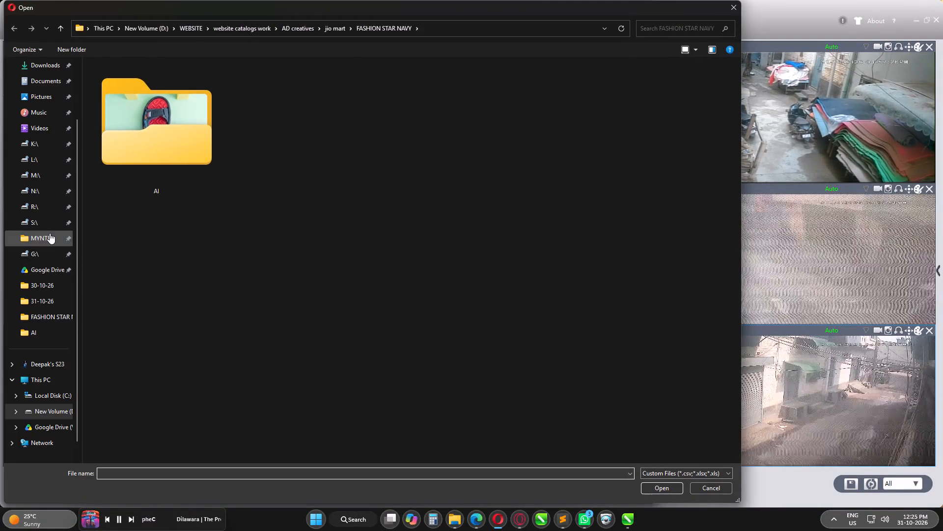
pyautogui.click(50, 233)
pyautogui.doubleClick(149, 78)
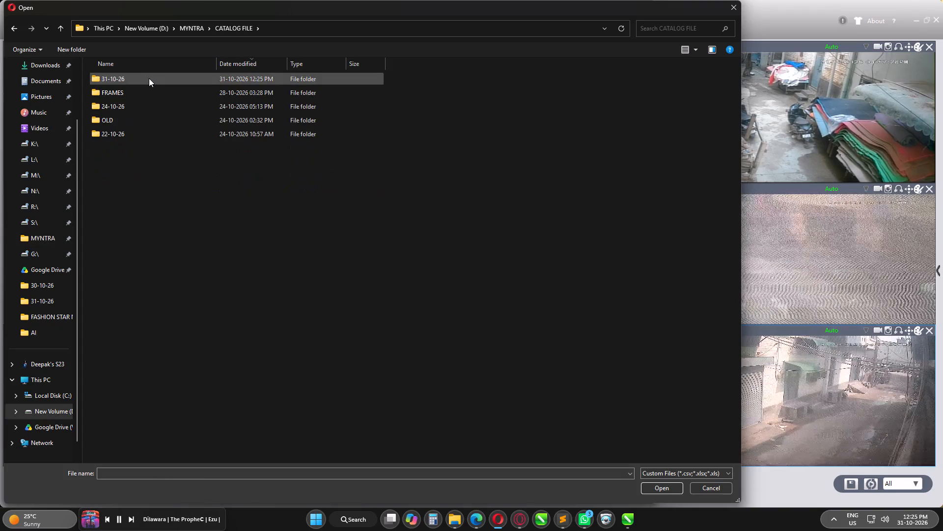
pyautogui.doubleClick(149, 78)
pyautogui.click(149, 78)
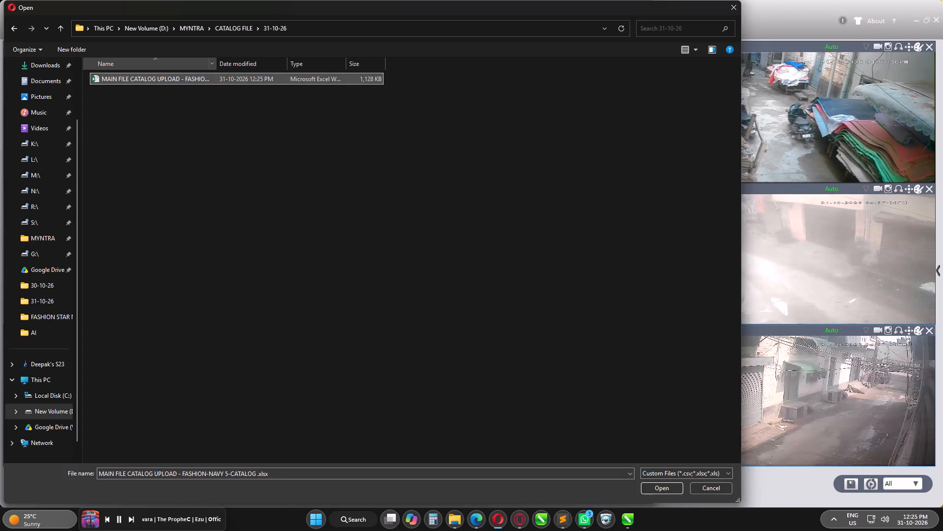
pyautogui.moveTo(219, 65); pyautogui.dragTo(270, 64)
pyautogui.click(186, 111)
pyautogui.click(191, 82)
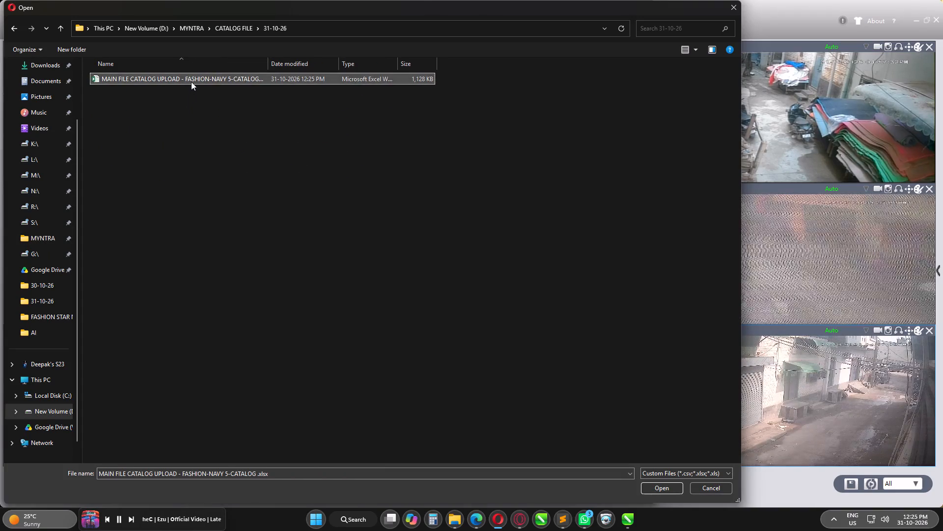
pyautogui.press('Return')
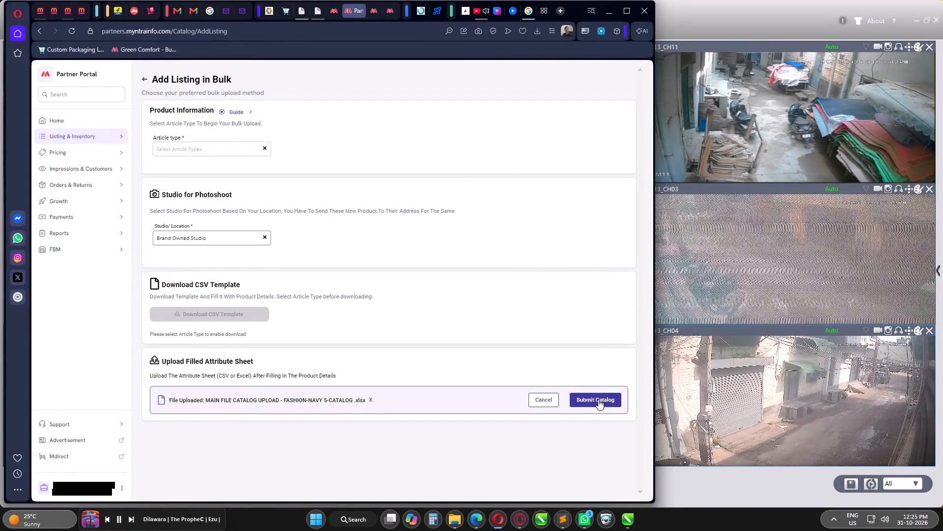
# Submit the uploaded catalog for bulk listing.
pyautogui.click(598, 399)
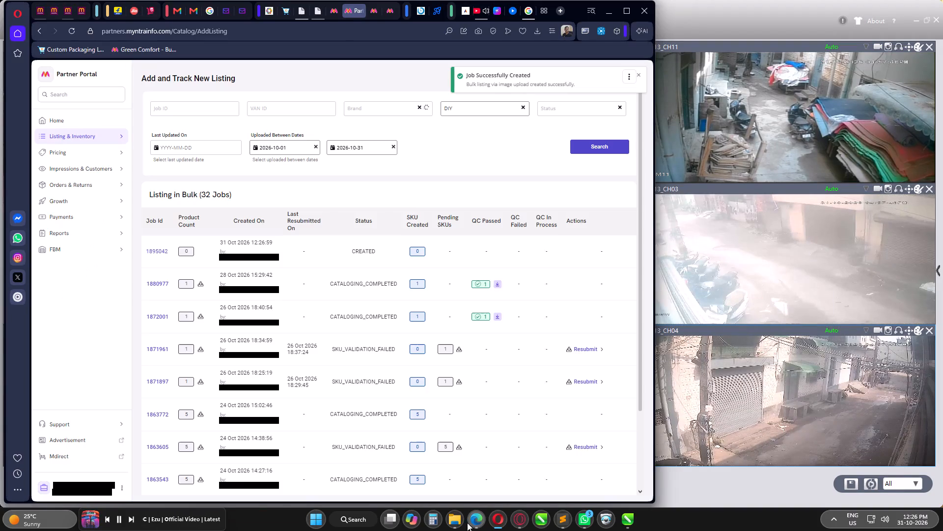
# Switch to File Explorer and open the AI subfolder of FASHION STAR NAVY.
pyautogui.click(452, 518)
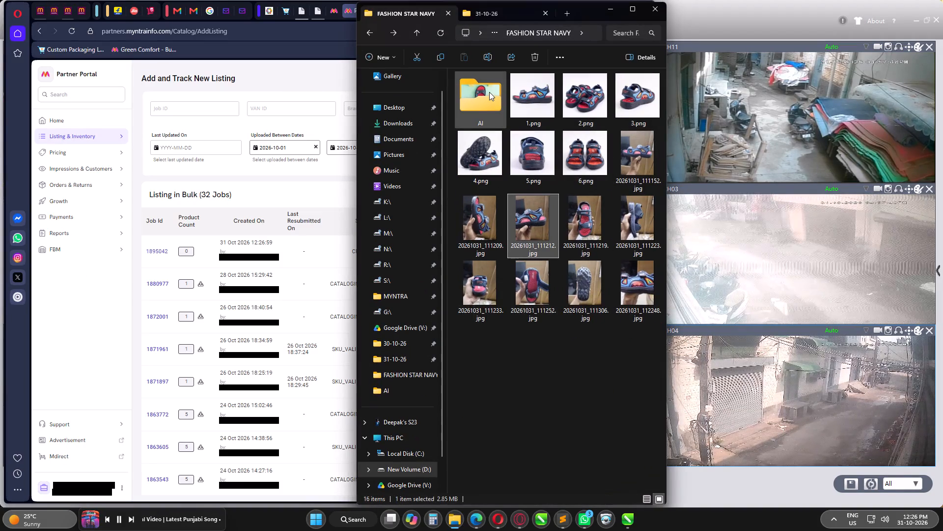
pyautogui.doubleClick(489, 92)
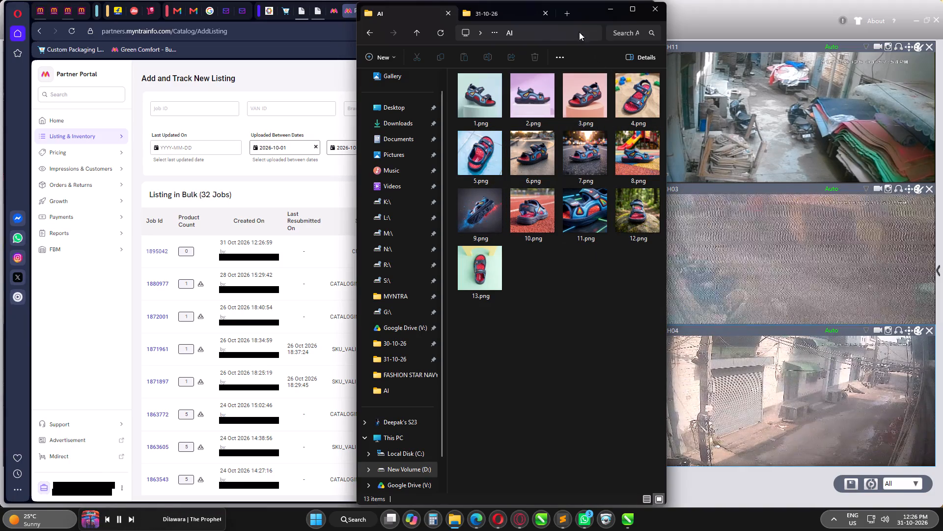
pyautogui.moveTo(589, 18); pyautogui.dragTo(650, 17)
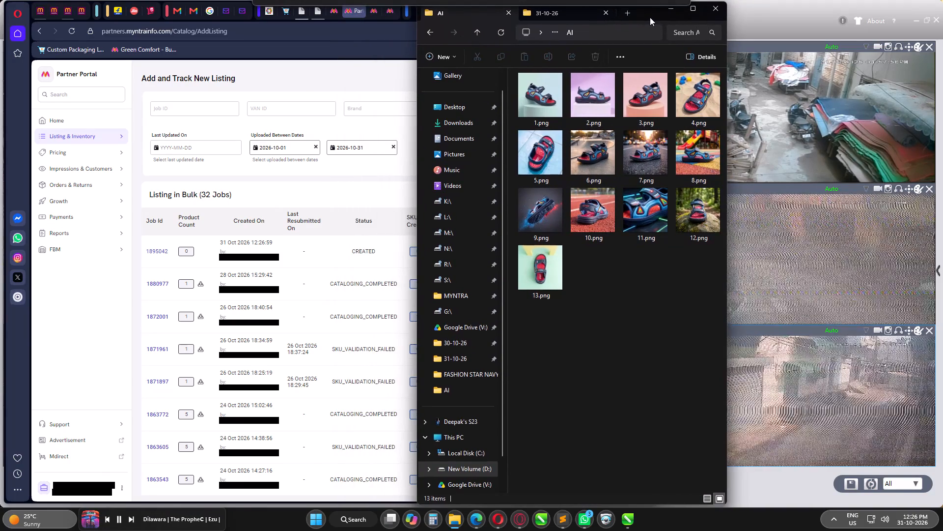
pyautogui.moveTo(650, 17); pyautogui.dragTo(674, 15)
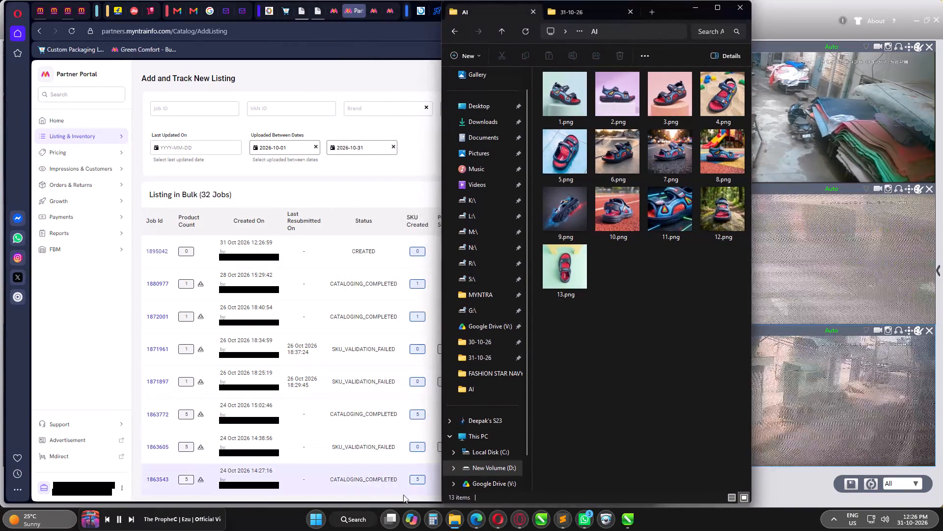
# Launch Format Factory and arrange the File Explorer window beside it.
pyautogui.click(352, 523)
pyautogui.write('FOR')
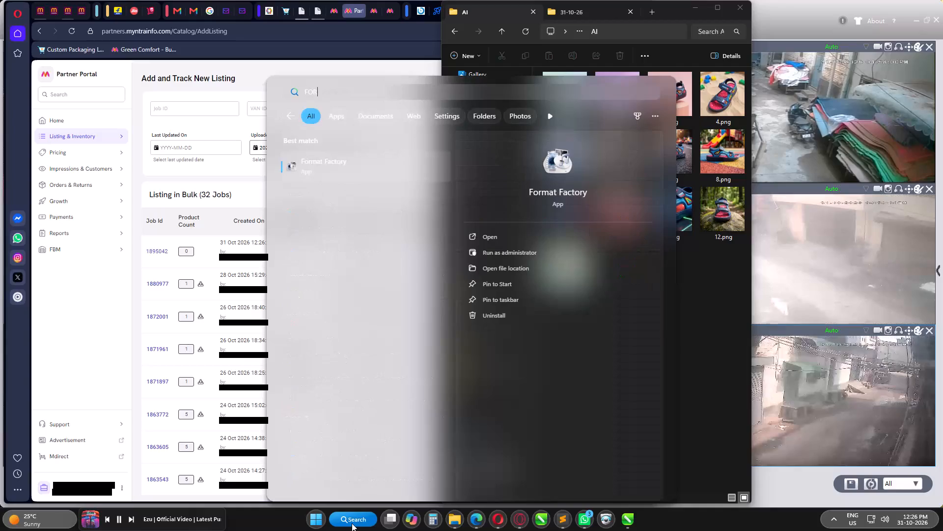
pyautogui.press('Return')
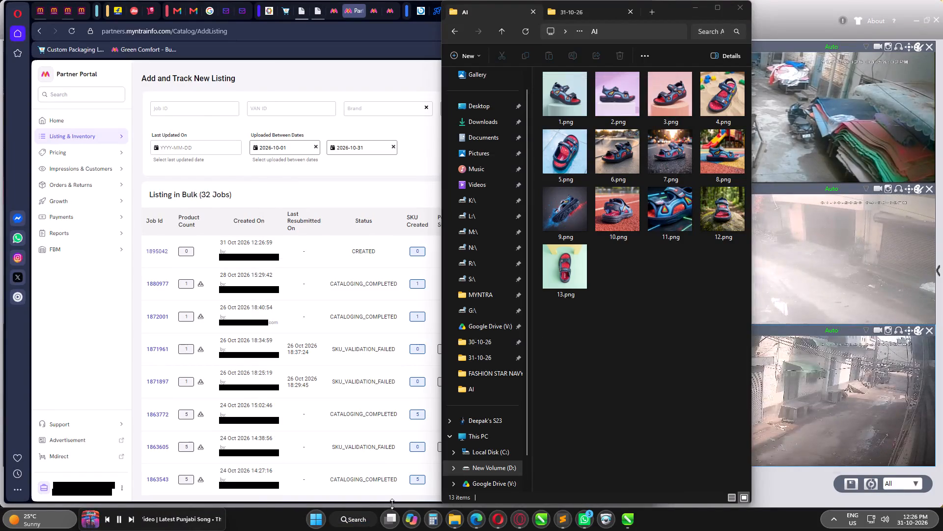
pyautogui.moveTo(675, 8); pyautogui.dragTo(864, 13)
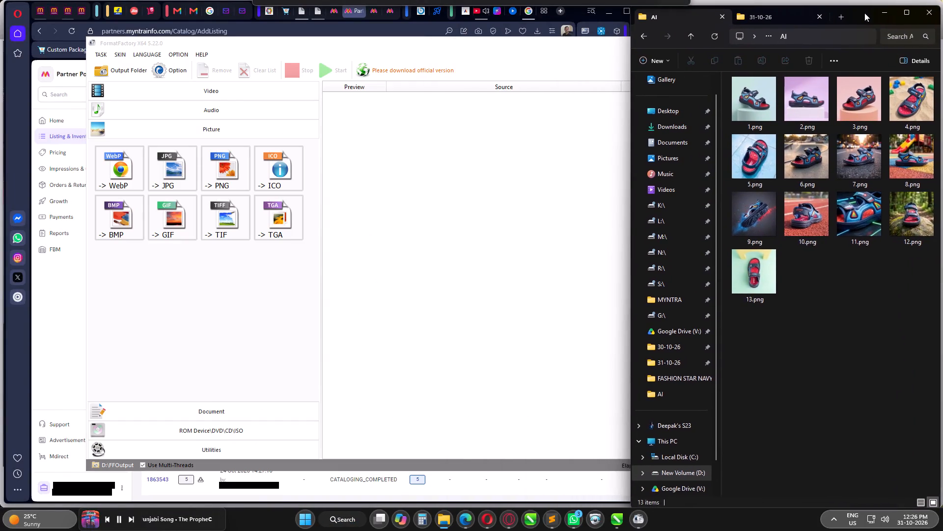
pyautogui.moveTo(864, 13); pyautogui.dragTo(865, 12)
# Set up a JPG conversion of 1.png to 13.png from the AI folder, with output to source file folder\FFOutput.
pyautogui.click(176, 167)
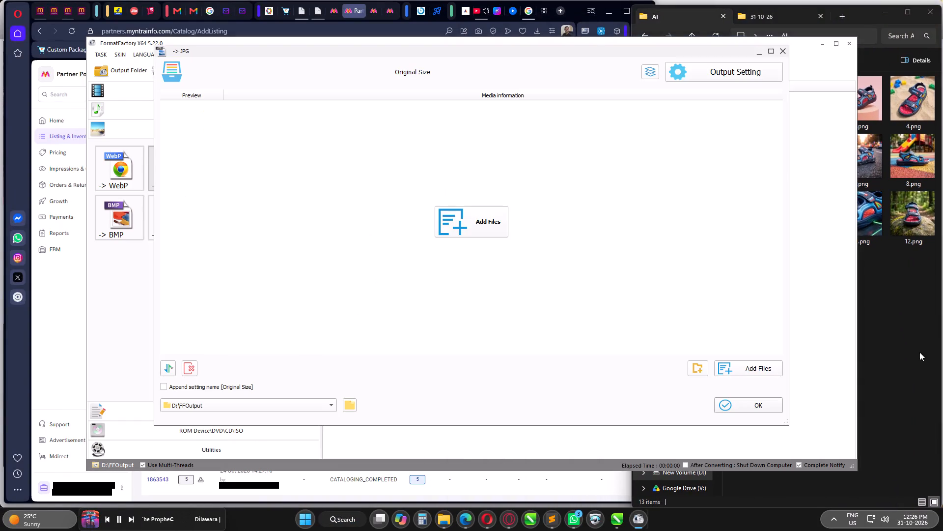
pyautogui.click(884, 340)
pyautogui.click(818, 323)
pyautogui.hotkey('ctrl', 'a')
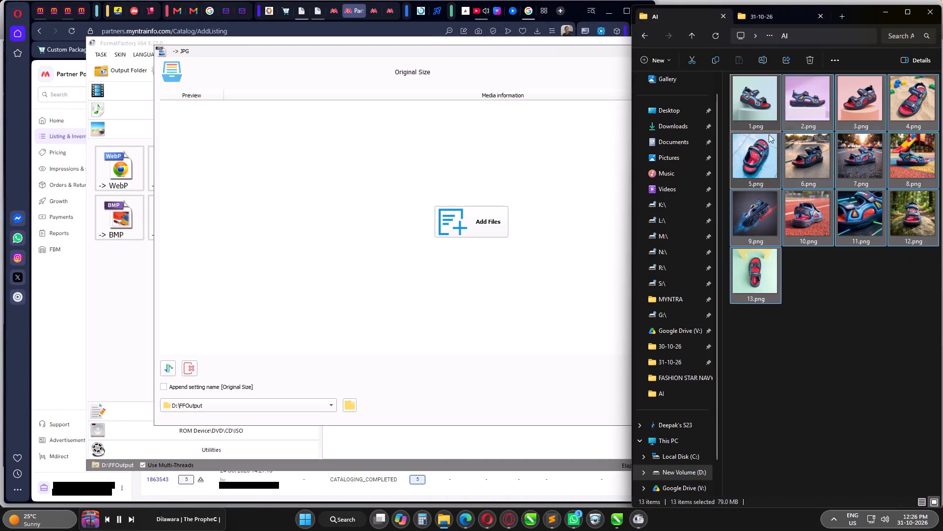
pyautogui.moveTo(751, 96); pyautogui.dragTo(442, 309)
pyautogui.click(271, 397)
pyautogui.click(275, 405)
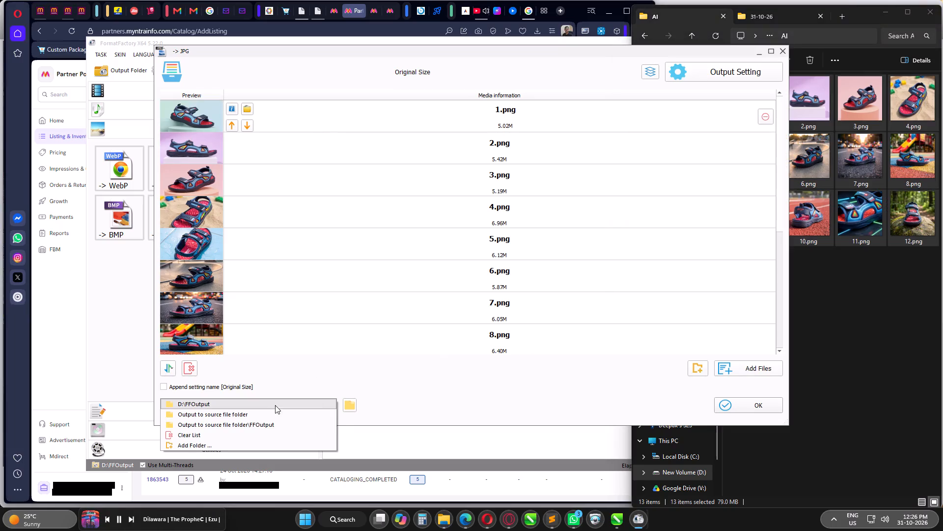
pyautogui.click(246, 424)
# Add 1.png to 6.png from the FASHION STAR NAVY folder to the JPG conversion list.
pyautogui.click(861, 321)
pyautogui.press('BackSpace')
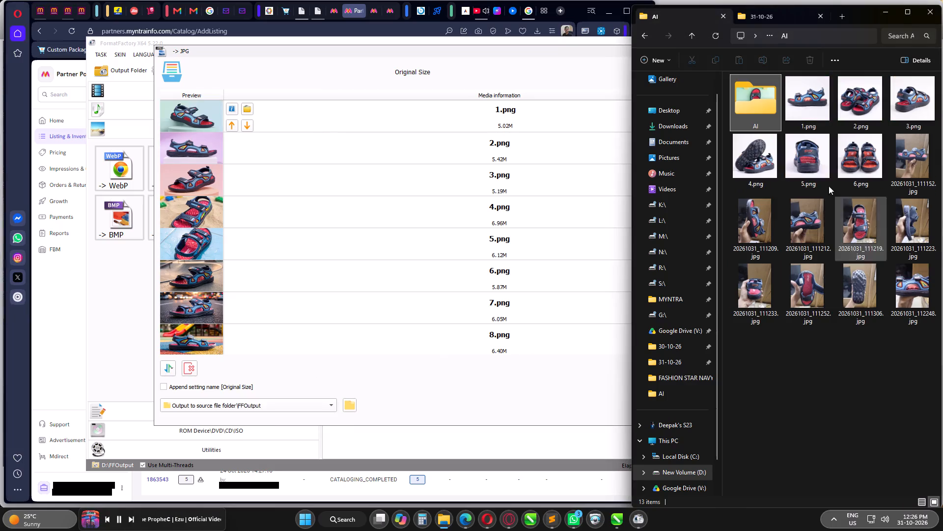
pyautogui.click(806, 102)
pyautogui.keyDown('shift'); pyautogui.click(855, 150); pyautogui.keyUp('shift')
pyautogui.moveTo(811, 96); pyautogui.dragTo(494, 289)
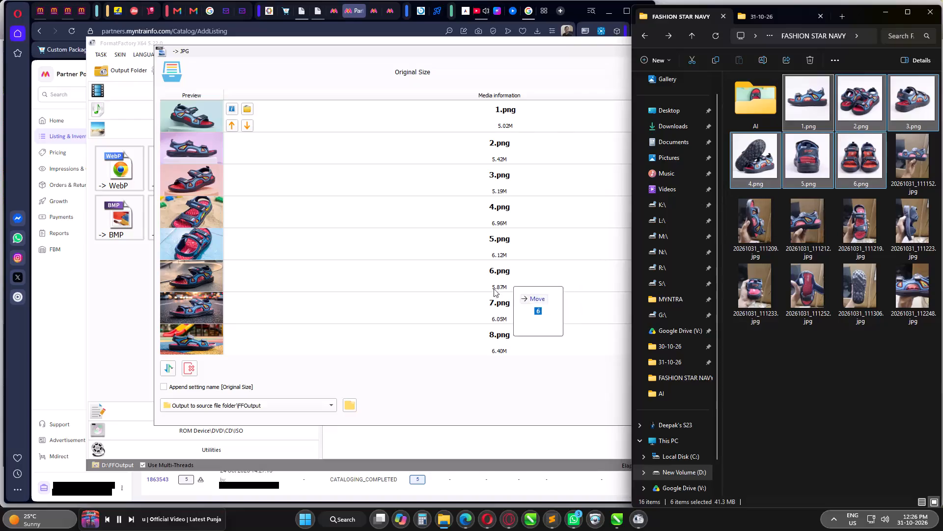
pyautogui.moveTo(494, 289); pyautogui.dragTo(469, 294)
pyautogui.scroll(-11, 469, 294)
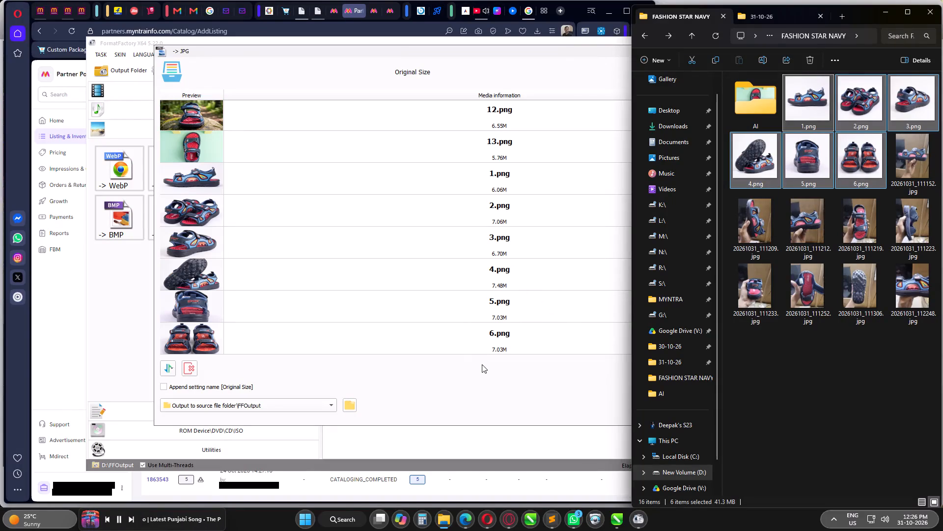
pyautogui.click(482, 365)
# Convert all the listed images to JPG, close Format Factory and refresh the FASHION STAR NAVY folder.
pyautogui.click(770, 404)
pyautogui.click(329, 75)
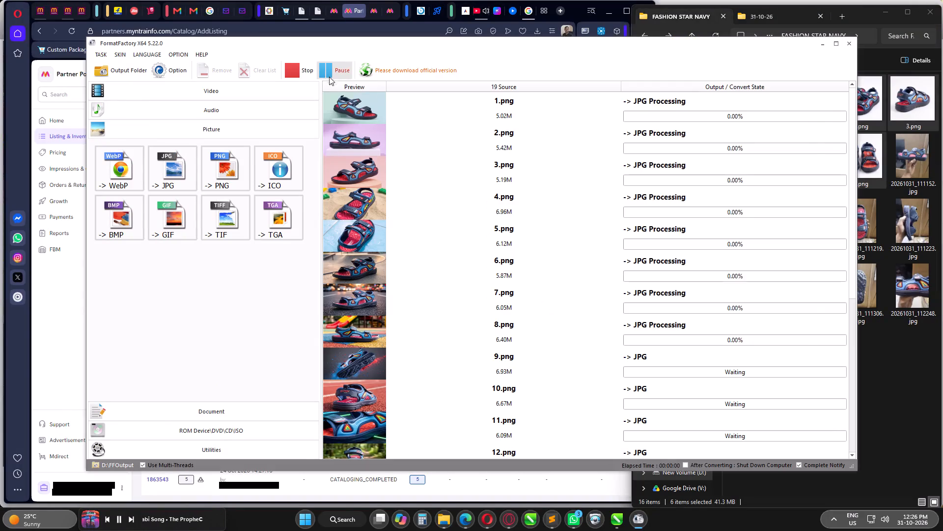
pyautogui.click(847, 44)
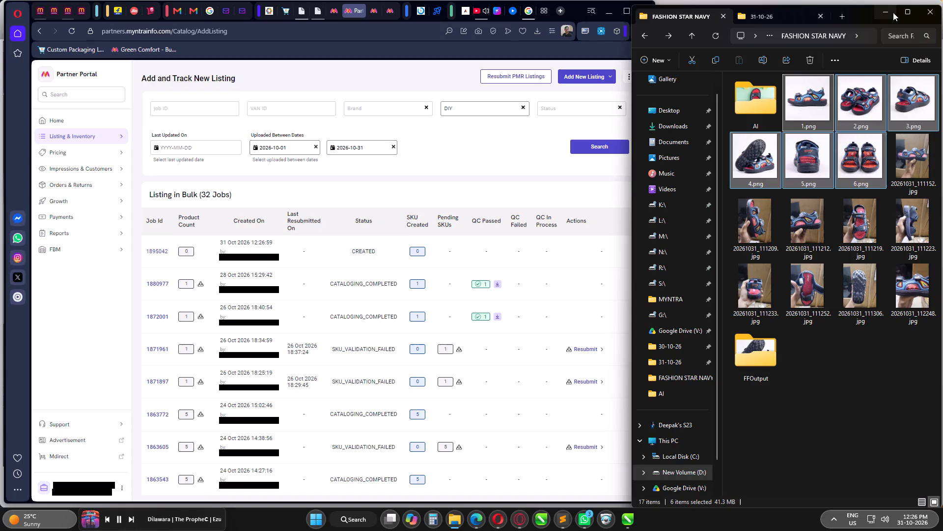
pyautogui.click(783, 219)
pyautogui.press('F5')
# Return to the Partner Portal in Opera, refresh the bulk listing page and open draft job 1895042.
pyautogui.click(883, 11)
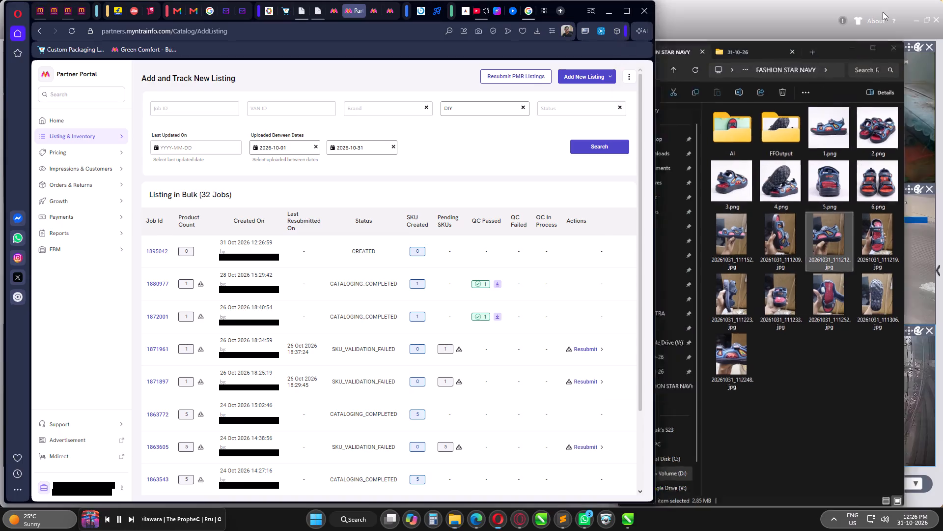
pyautogui.press('F5')
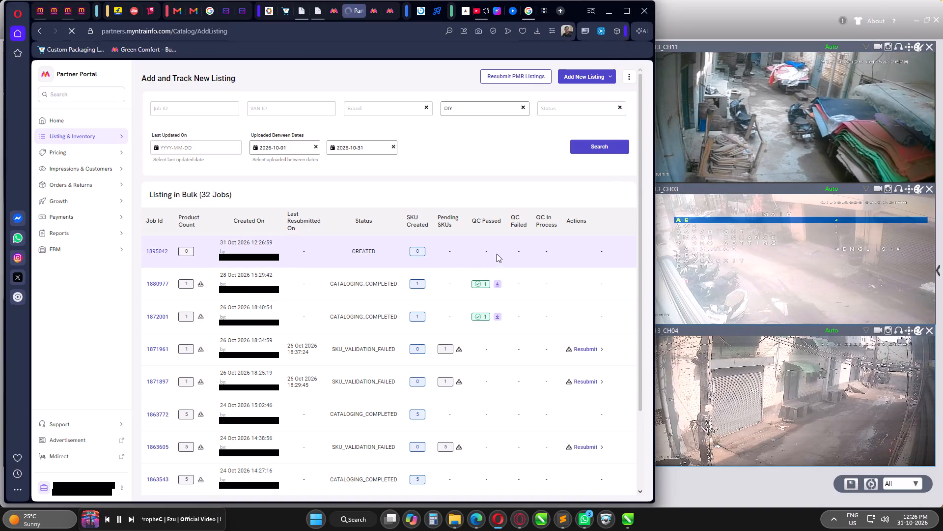
pyautogui.click(598, 253)
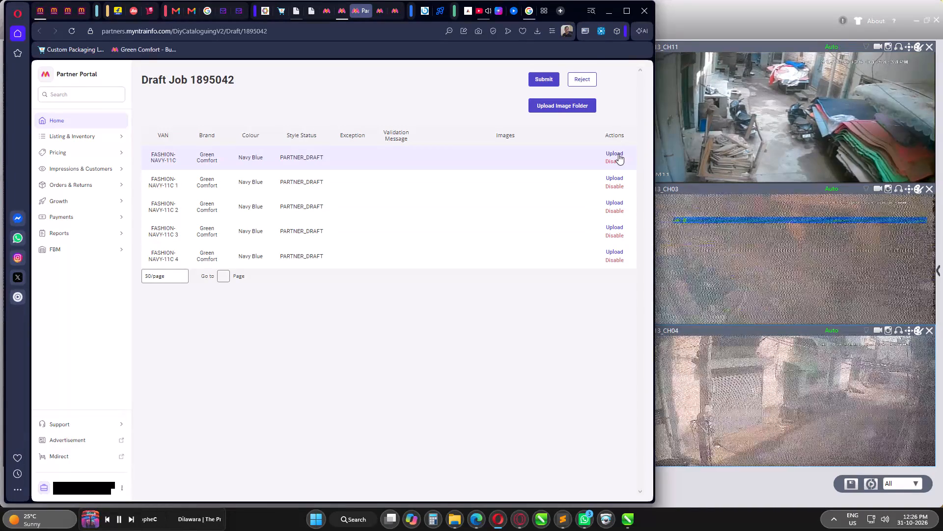
# Upload 1.jpg from the FASHION STAR NAVY folder's AI\FFOutput subfolder as the image for VAN FASHION-NAVY-11C.
pyautogui.click(618, 154)
pyautogui.click(353, 211)
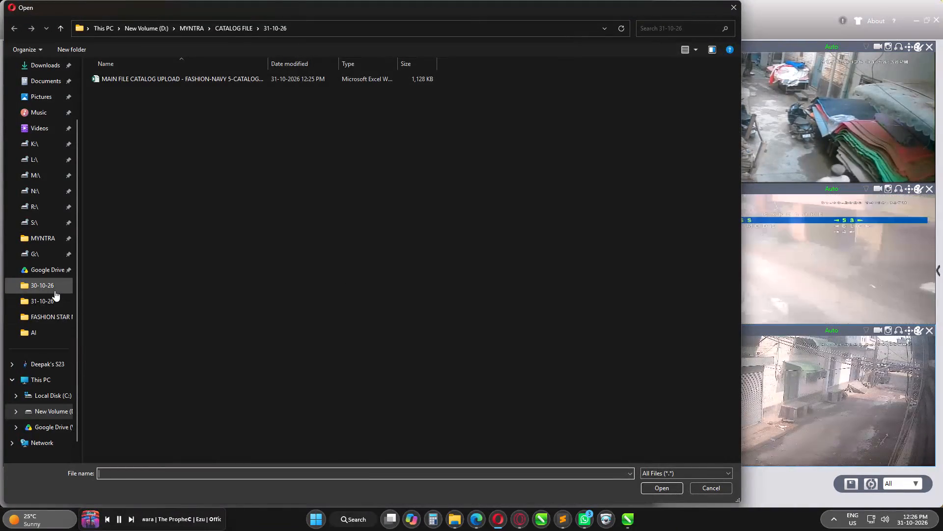
pyautogui.click(49, 318)
pyautogui.doubleClick(160, 165)
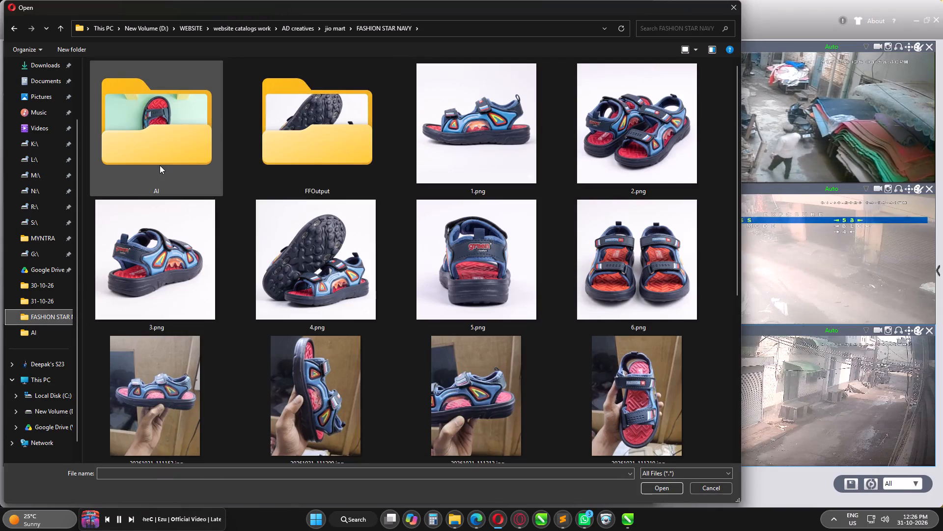
pyautogui.doubleClick(166, 137)
pyautogui.click(161, 147)
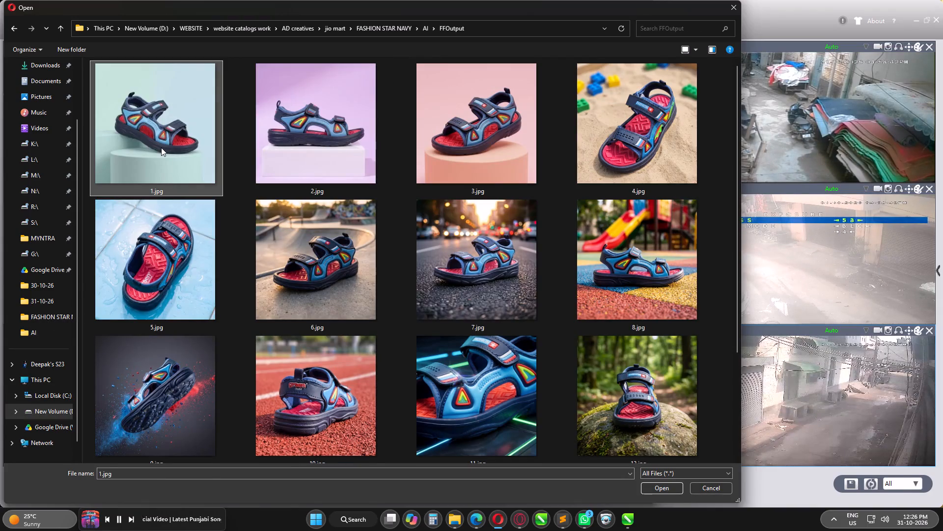
pyautogui.press('Return')
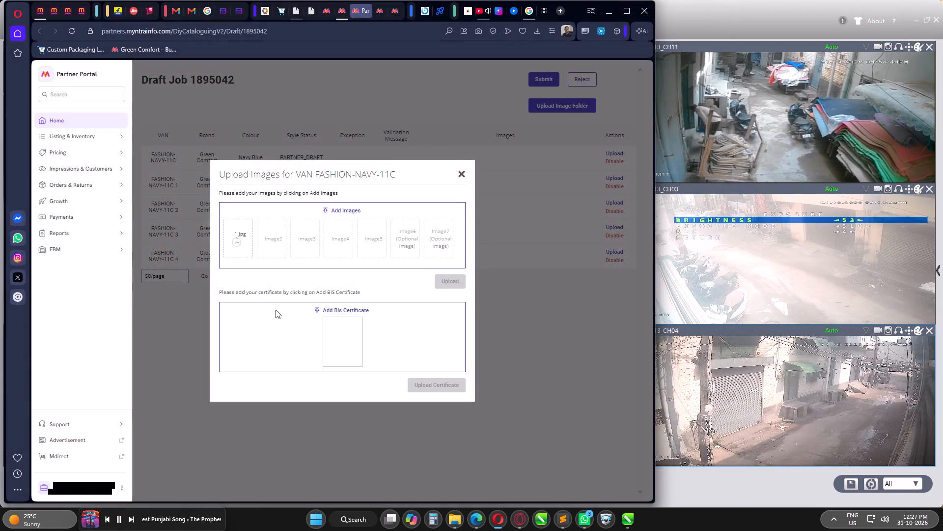
pyautogui.click(333, 207)
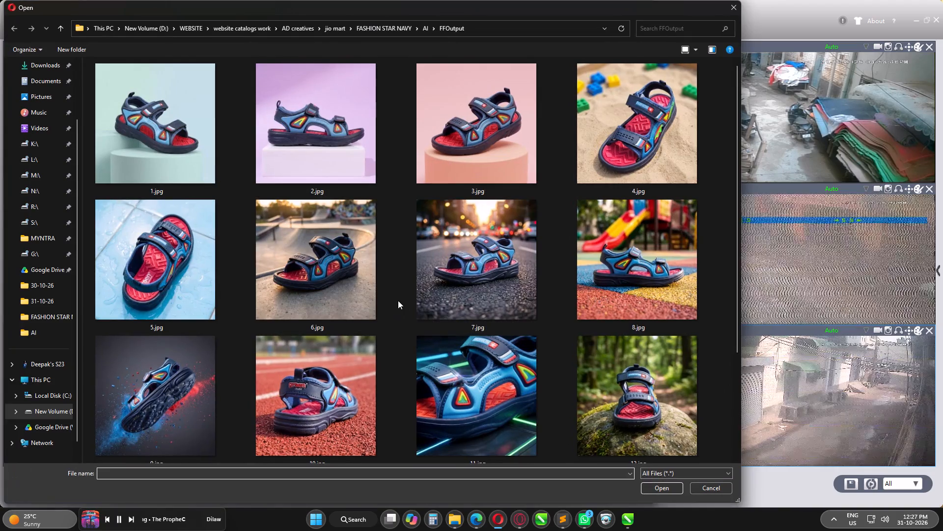
pyautogui.click(732, 12)
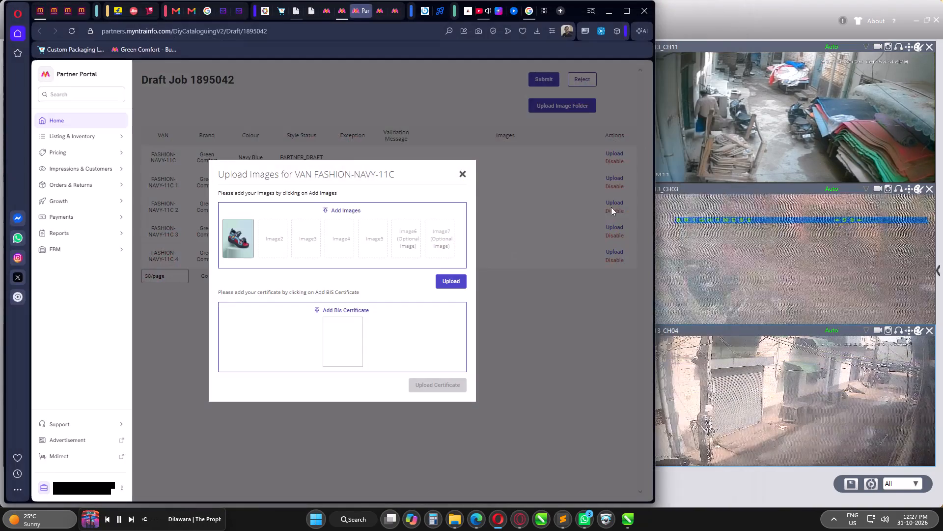
pyautogui.click(457, 278)
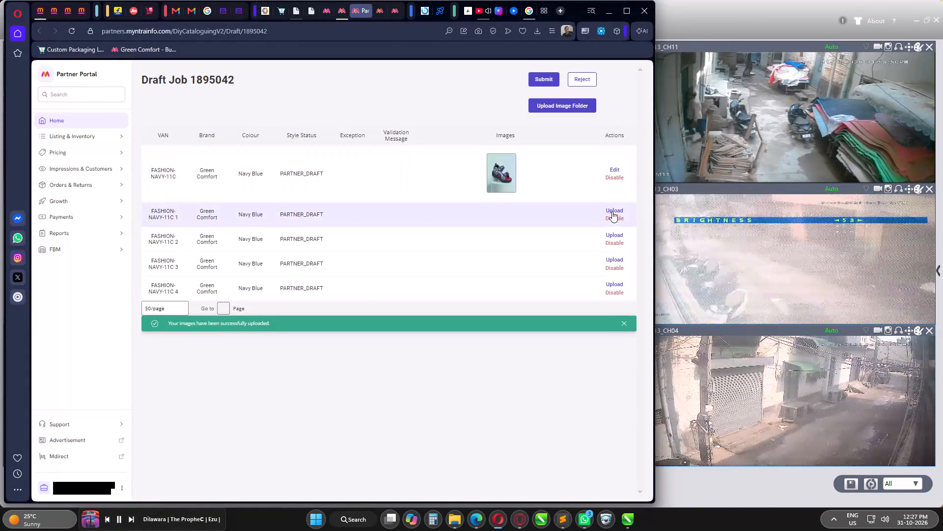
# Upload 2.jpg from the AI\FFOutput folder as the image for VAN FASHION-NAVY-11C 1.
pyautogui.click(612, 211)
pyautogui.click(341, 210)
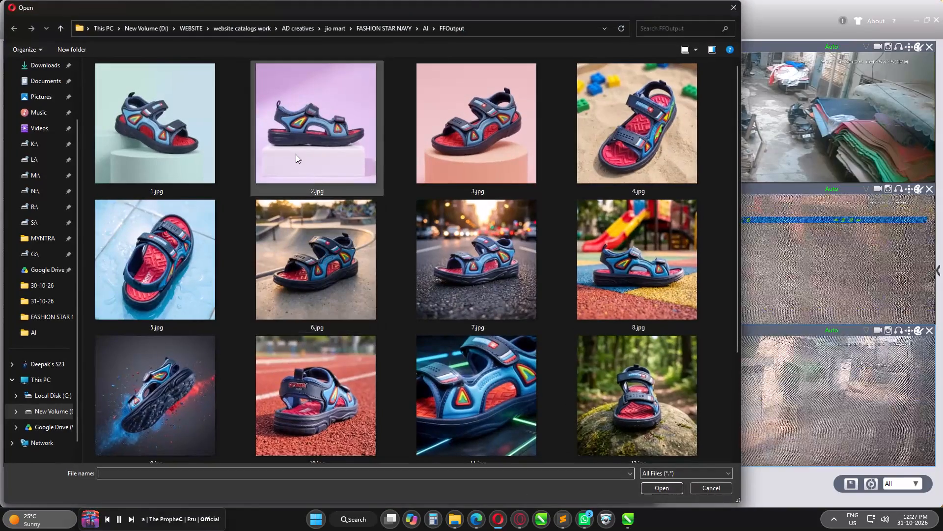
pyautogui.click(290, 125)
pyautogui.press('Return')
pyautogui.click(449, 283)
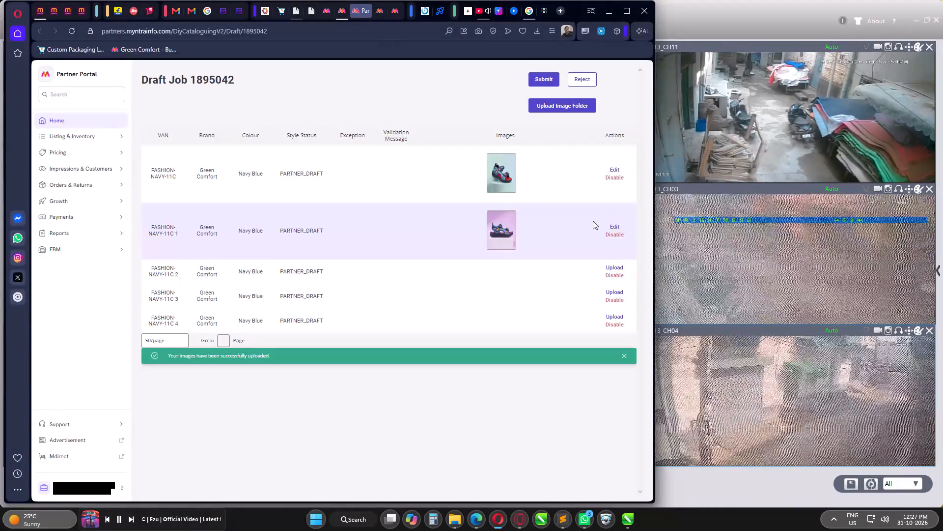
# Upload 3.jpg from the AI\FFOutput folder as the image for VAN FASHION-NAVY-11C 2.
pyautogui.click(610, 268)
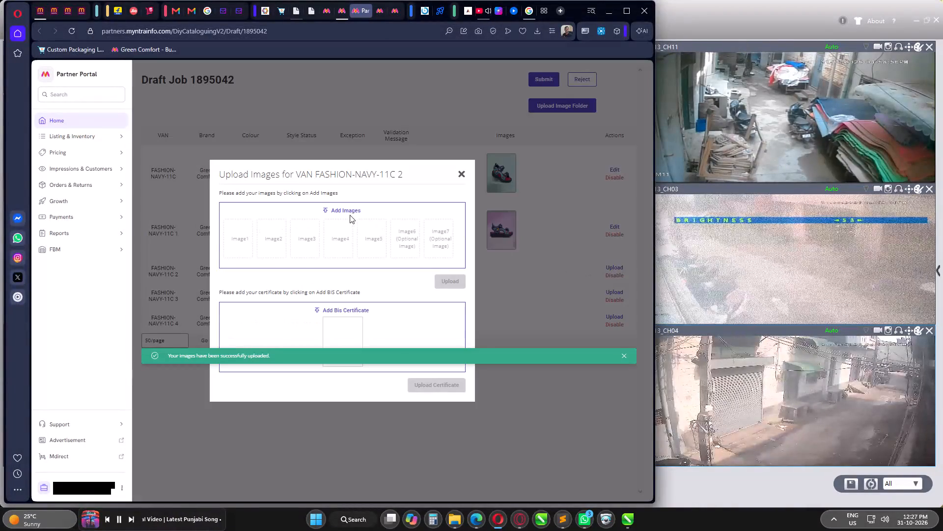
pyautogui.click(350, 215)
pyautogui.click(347, 208)
pyautogui.click(477, 141)
pyautogui.press('Return')
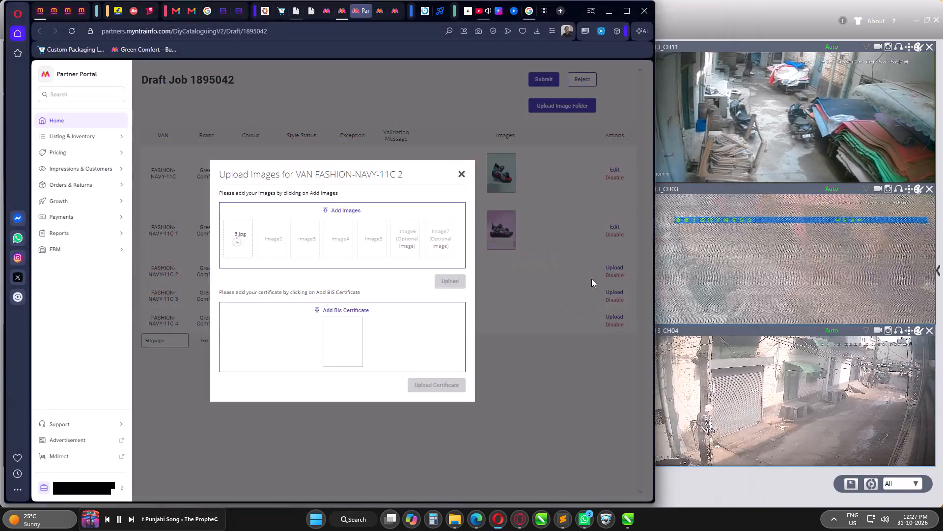
pyautogui.click(457, 280)
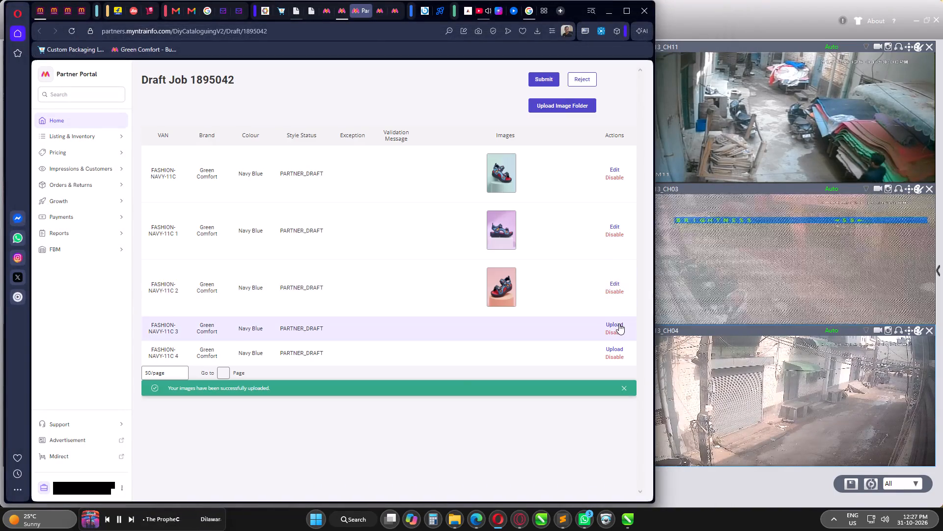
# Upload 6.jpg from the AI\FFOutput folder as the image for VAN FASHION-NAVY-11C 3.
pyautogui.click(619, 324)
pyautogui.click(352, 211)
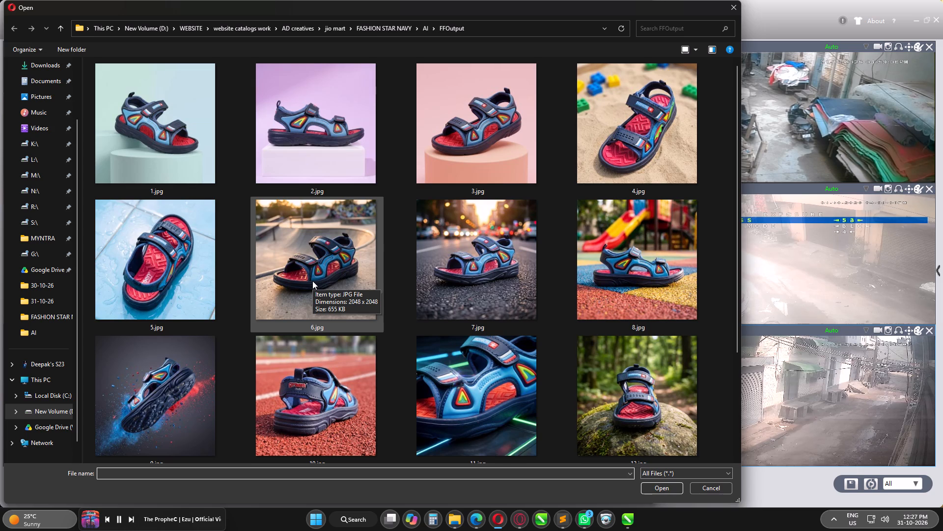
pyautogui.scroll(-2, 312, 281)
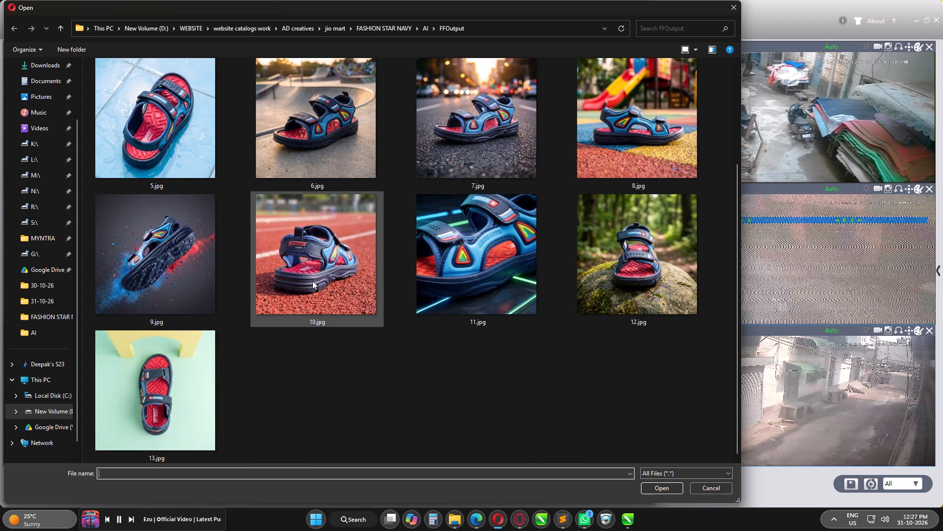
pyautogui.scroll(2, 312, 281)
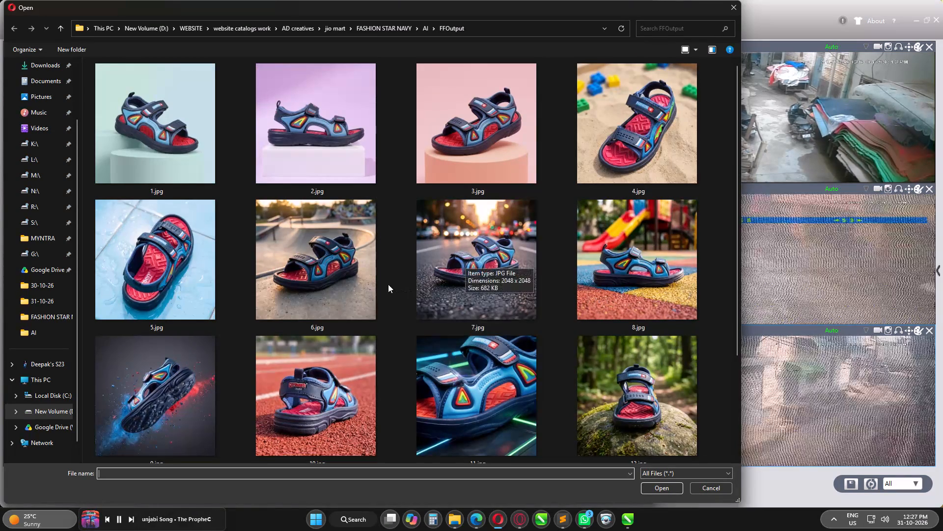
pyautogui.click(309, 286)
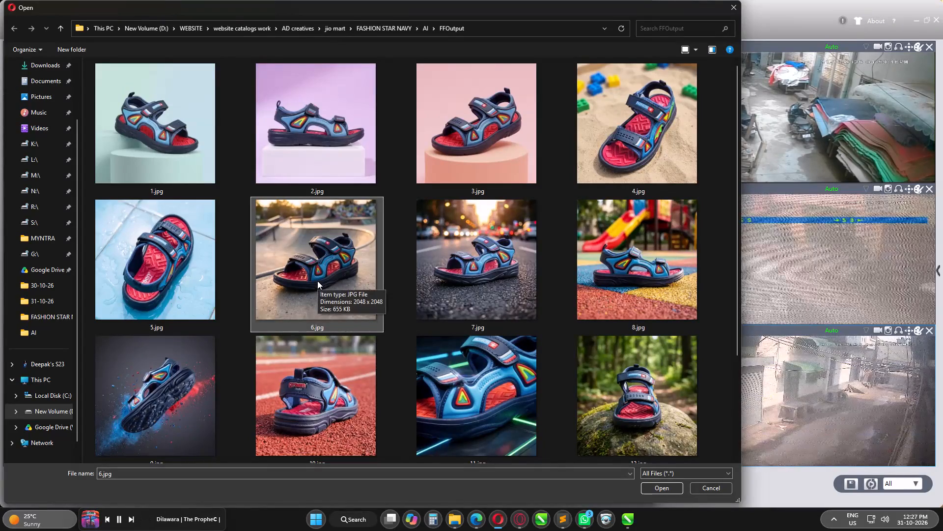
pyautogui.press('Return')
pyautogui.click(452, 278)
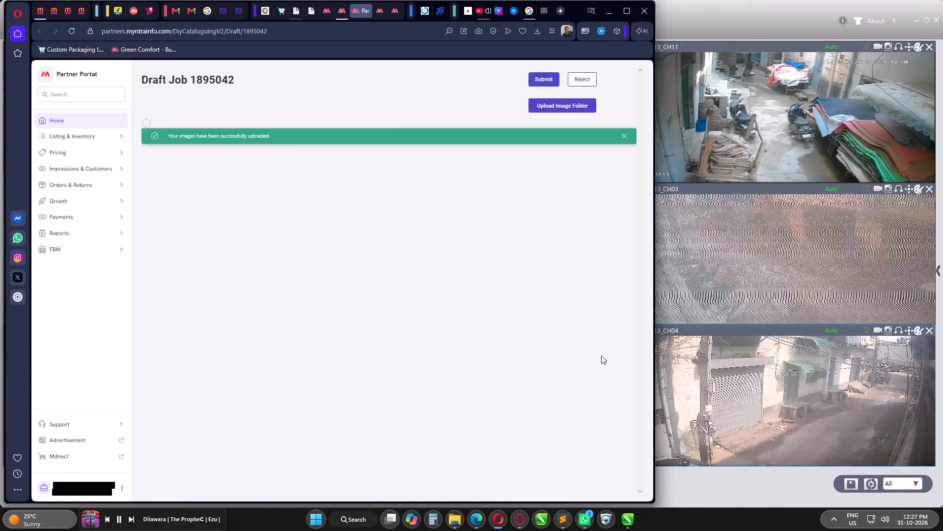
# Upload 8.jpg from the AI\FFOutput folder as the image for VAN FASHION-NAVY-11C 4.
pyautogui.click(614, 381)
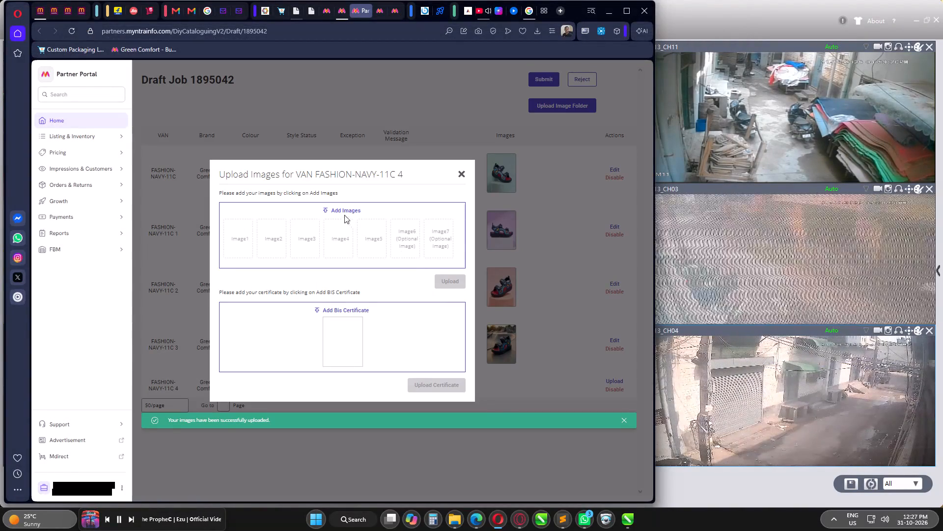
pyautogui.click(342, 211)
pyautogui.click(640, 284)
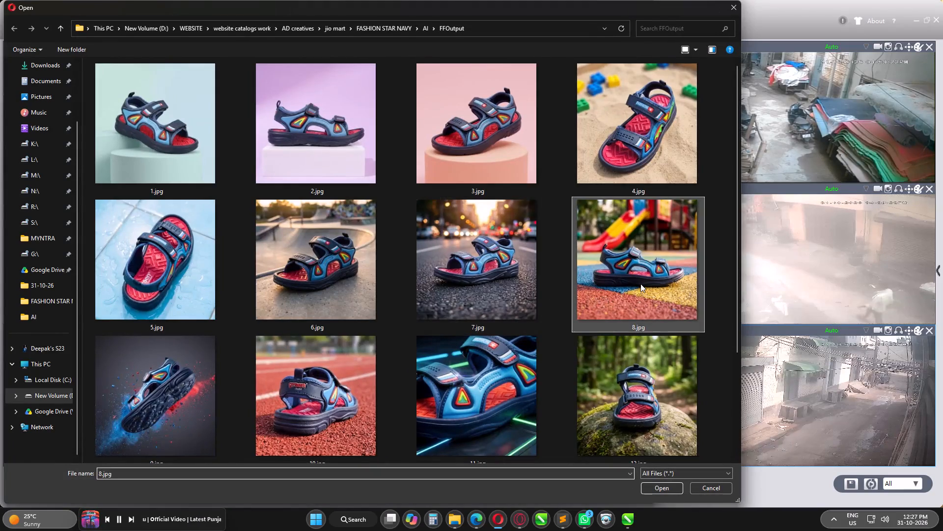
pyautogui.press('Return')
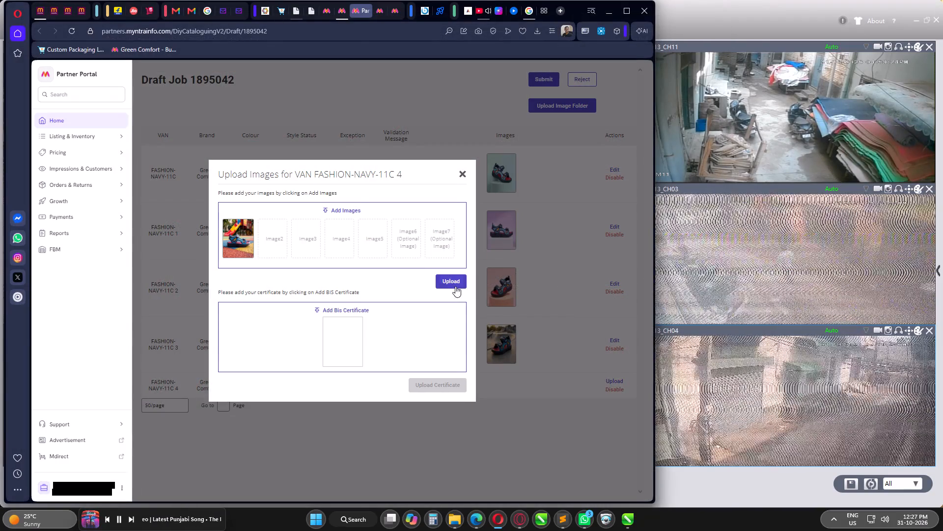
pyautogui.click(453, 279)
# Add 1.jpg through 5.jpg from the FASHION STAR NAVY folder's own FFOutput subfolder to VAN FASHION-NAVY-11C and upload them.
pyautogui.click(613, 169)
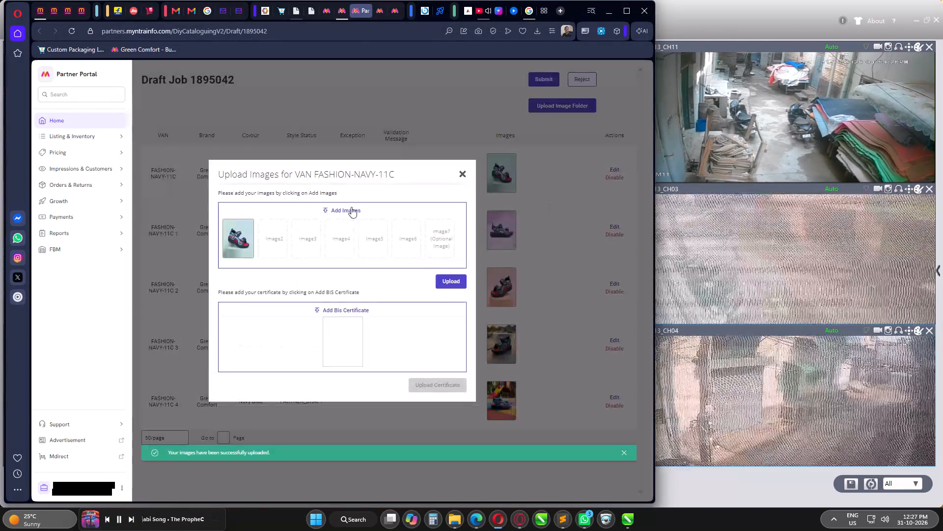
pyautogui.click(351, 207)
pyautogui.click(398, 300)
pyautogui.press('BackSpace')
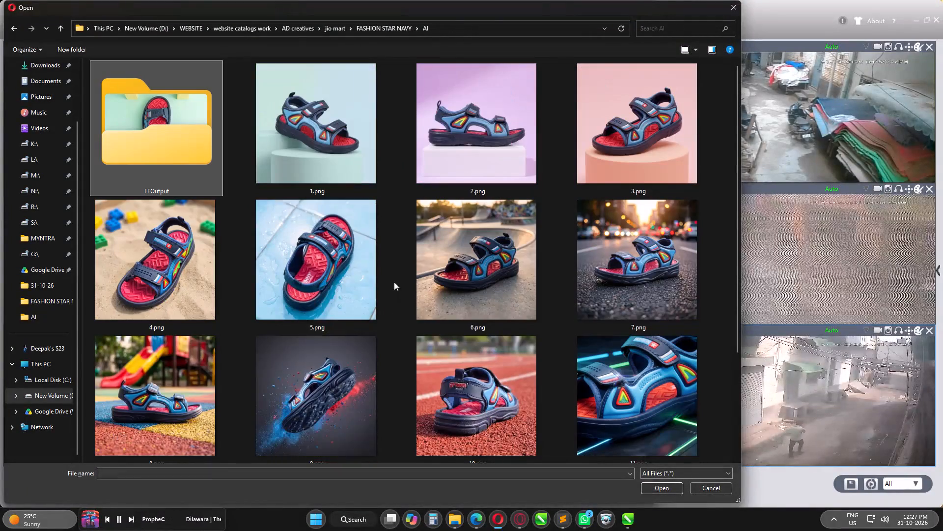
pyautogui.press('BackSpace')
pyautogui.doubleClick(294, 140)
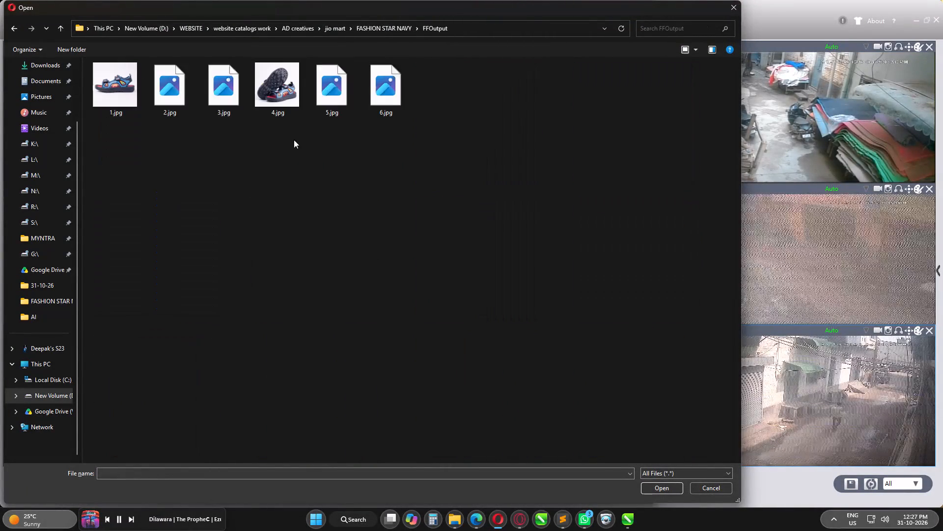
pyautogui.click(216, 236)
pyautogui.hotkey('ctrl', 'shift', '2')
pyautogui.hotkey('ctrl', 'shift', '1')
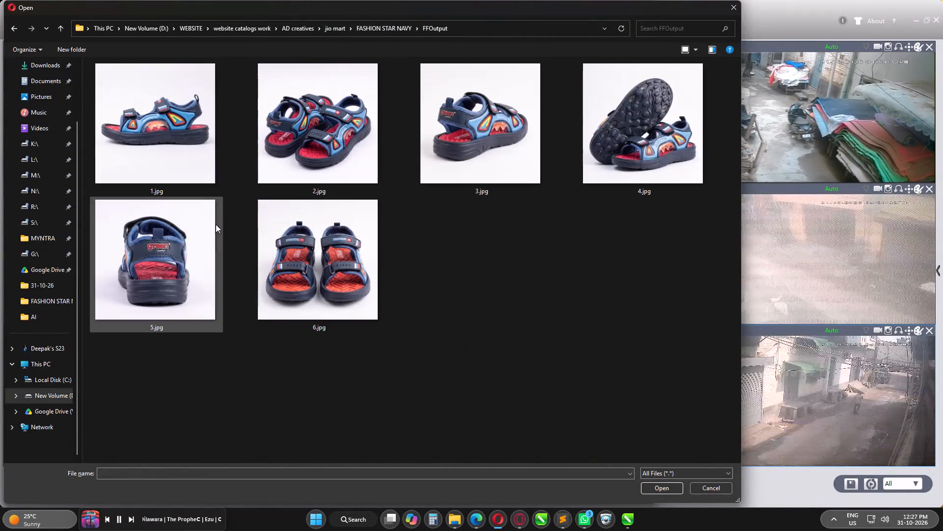
pyautogui.click(188, 150)
pyautogui.keyDown('shift'); pyautogui.click(166, 256); pyautogui.keyUp('shift')
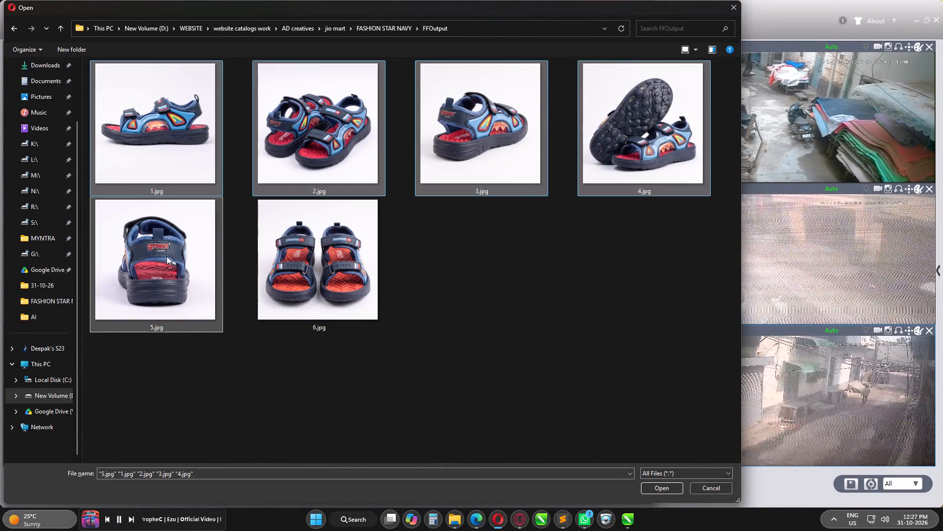
pyautogui.press('Return')
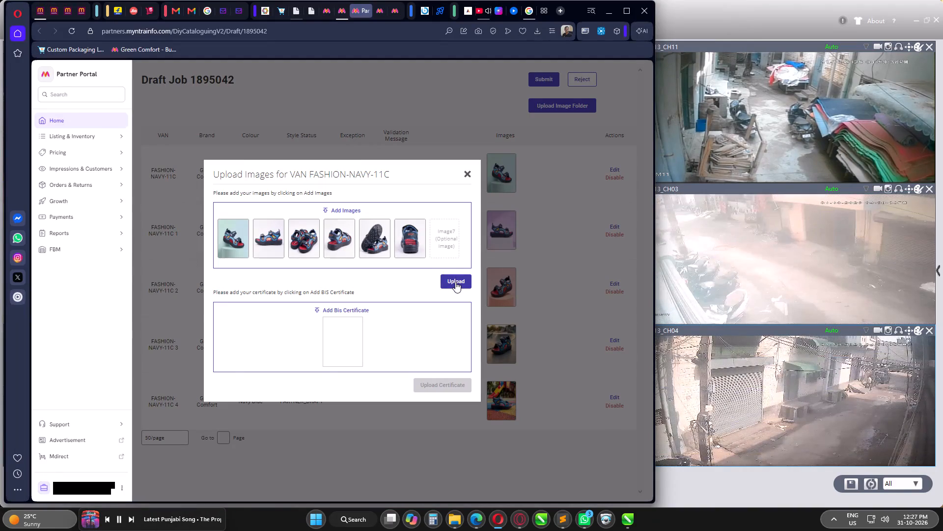
pyautogui.click(455, 282)
# Add 1.jpg through 5.jpg from FASHION STAR NAVY\FFOutput to VAN FASHION-NAVY-11C 1 and upload them.
pyautogui.click(613, 266)
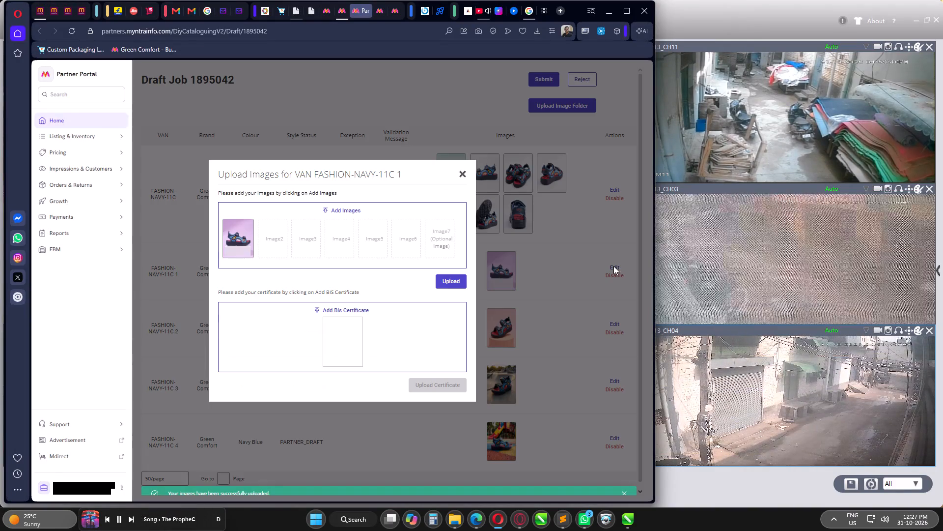
pyautogui.click(344, 208)
pyautogui.click(166, 130)
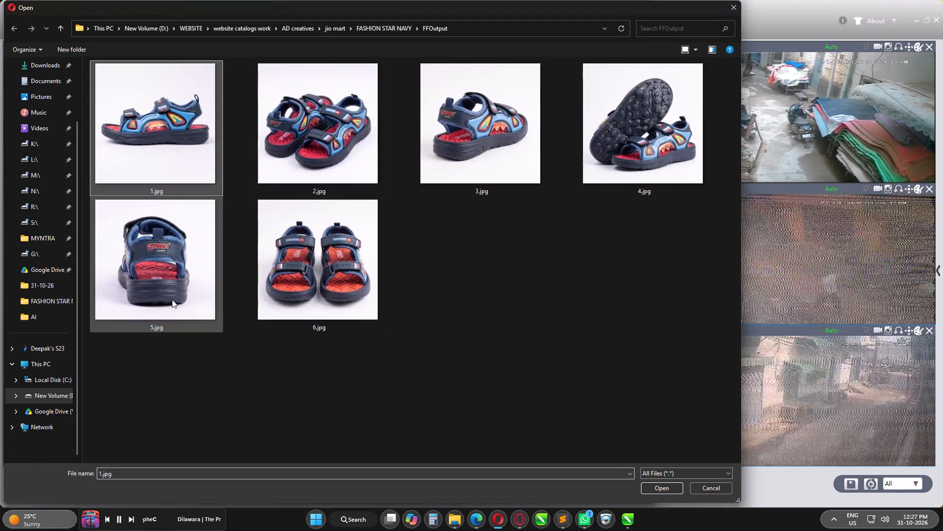
pyautogui.keyDown('shift'); pyautogui.click(165, 299); pyautogui.keyUp('shift')
pyautogui.press('Return')
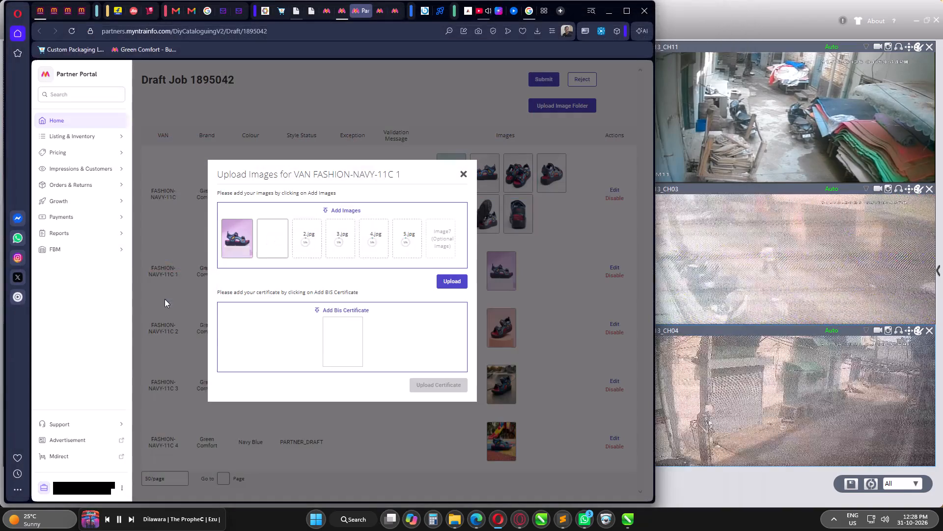
pyautogui.click(469, 279)
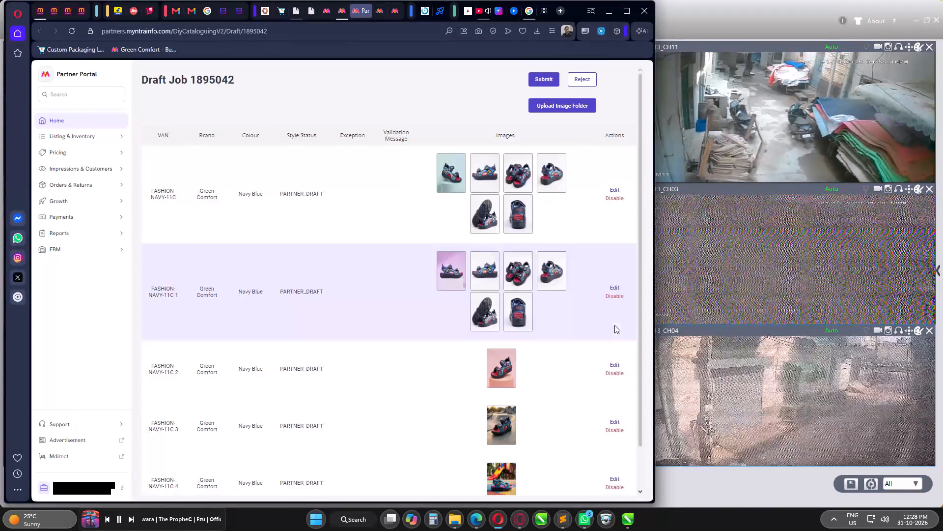
# Add 1.jpg through 5.jpg from FASHION STAR NAVY\FFOutput to VAN FASHION-NAVY-11C 2 and upload them.
pyautogui.click(616, 364)
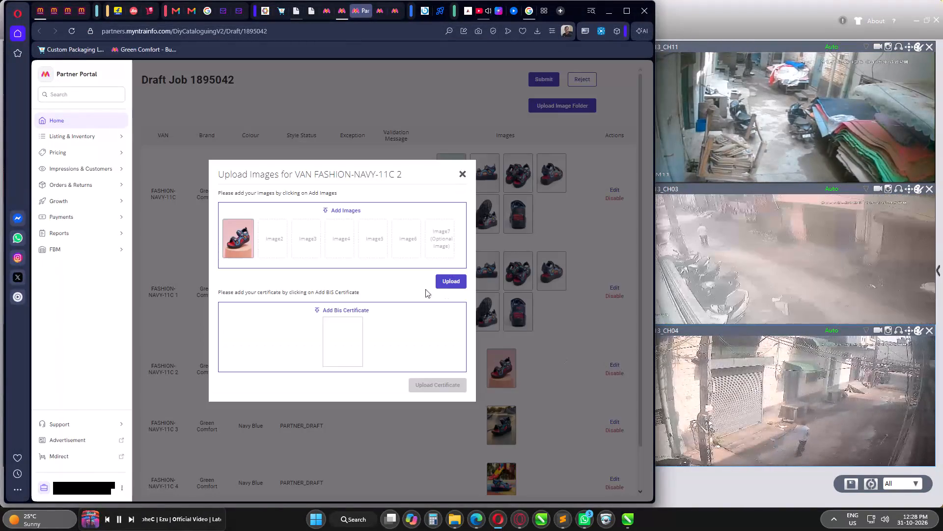
pyautogui.click(350, 212)
pyautogui.click(181, 148)
pyautogui.keyDown('shift'); pyautogui.click(172, 242); pyautogui.keyUp('shift')
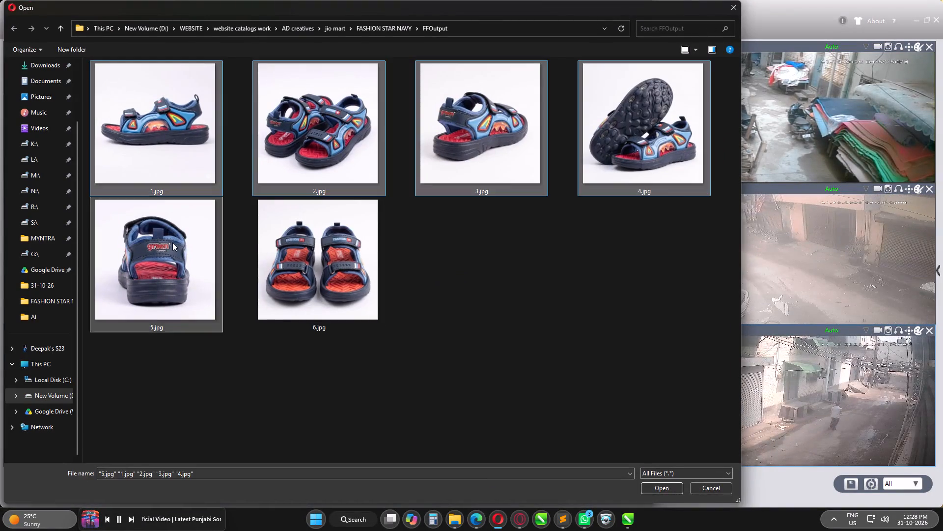
pyautogui.press('Return')
pyautogui.click(458, 285)
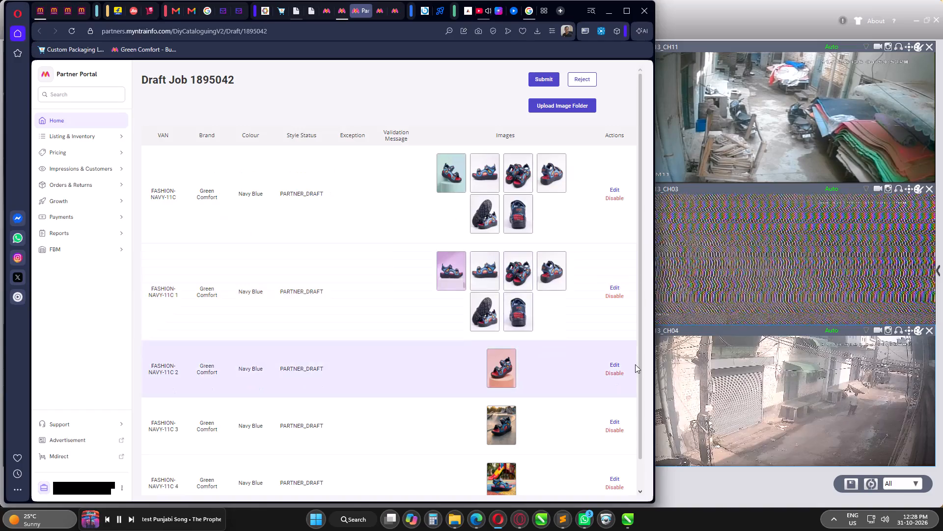
# Add 1.jpg through 5.jpg from FASHION STAR NAVY\FFOutput to VAN FASHION-NAVY-11C 3 and upload them.
pyautogui.scroll(-2, 587, 349)
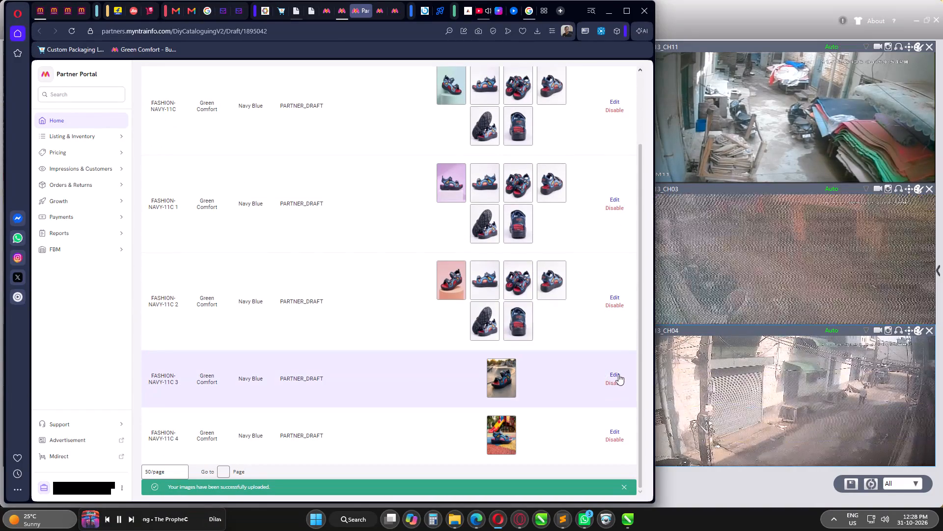
pyautogui.click(615, 373)
pyautogui.click(344, 209)
pyautogui.click(178, 150)
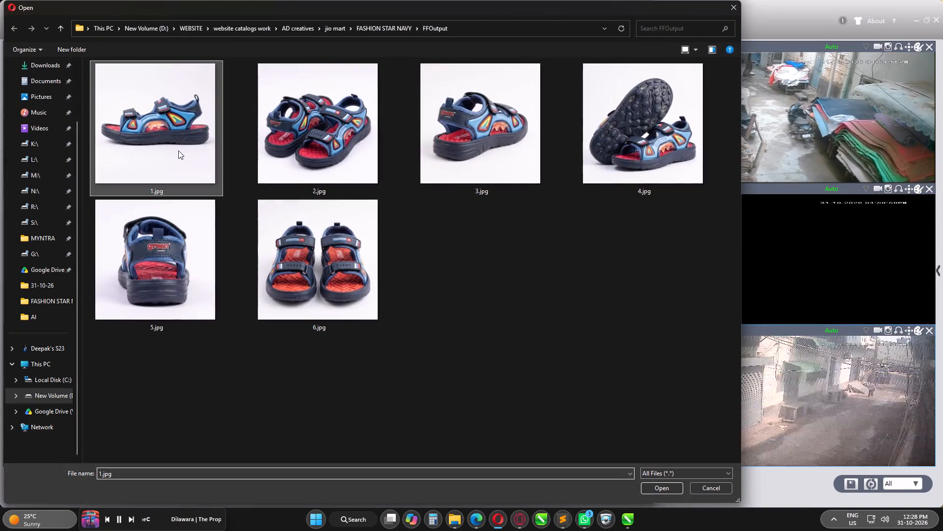
pyautogui.keyDown('shift'); pyautogui.click(168, 242); pyautogui.keyUp('shift')
pyautogui.press('Return')
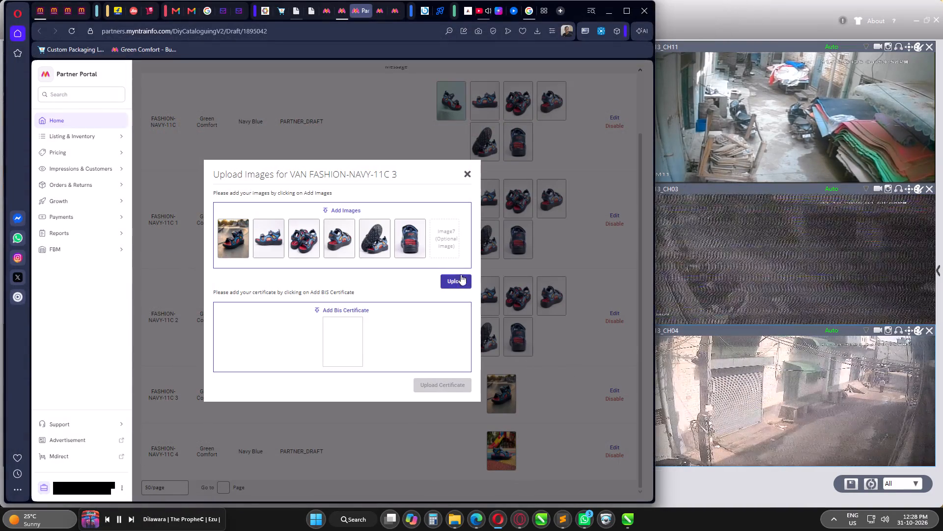
pyautogui.click(451, 281)
# Add 1.jpg through 5.jpg from FASHION STAR NAVY\FFOutput to VAN FASHION-NAVY-11C 4 and upload them.
pyautogui.scroll(-2, 561, 331)
pyautogui.scroll(-3, 572, 386)
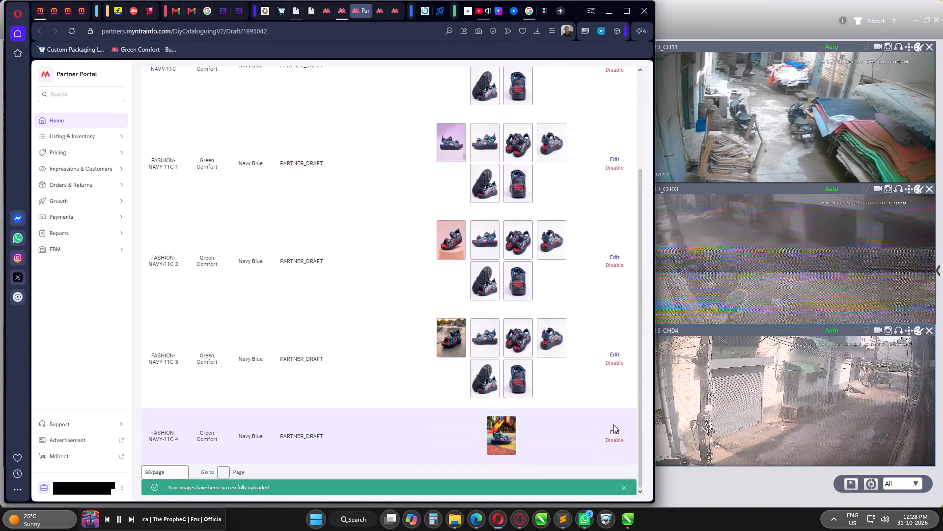
pyautogui.click(614, 431)
pyautogui.click(345, 213)
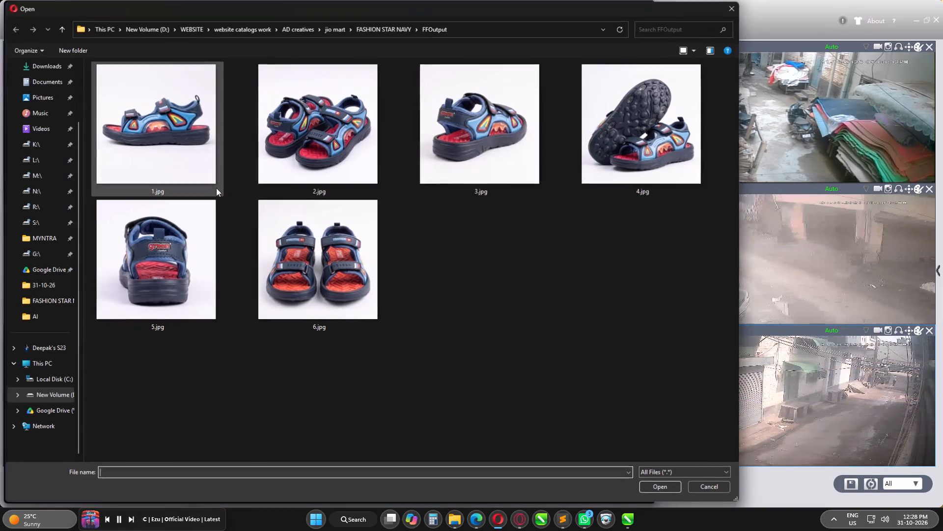
pyautogui.click(182, 146)
pyautogui.keyDown('shift'); pyautogui.click(167, 255); pyautogui.keyUp('shift')
pyautogui.press('Return')
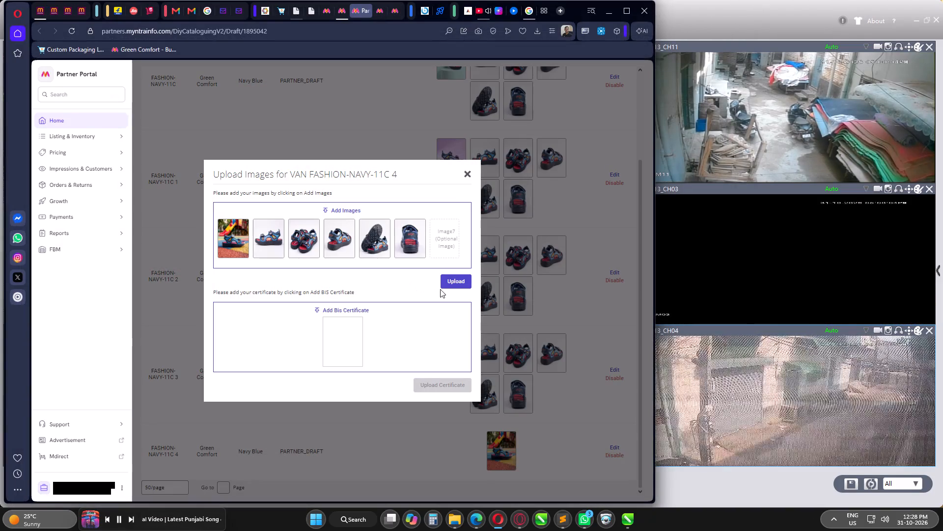
pyautogui.click(454, 282)
# Review the images of all five VANs and submit draft job 1895042.
pyautogui.scroll(-3, 416, 318)
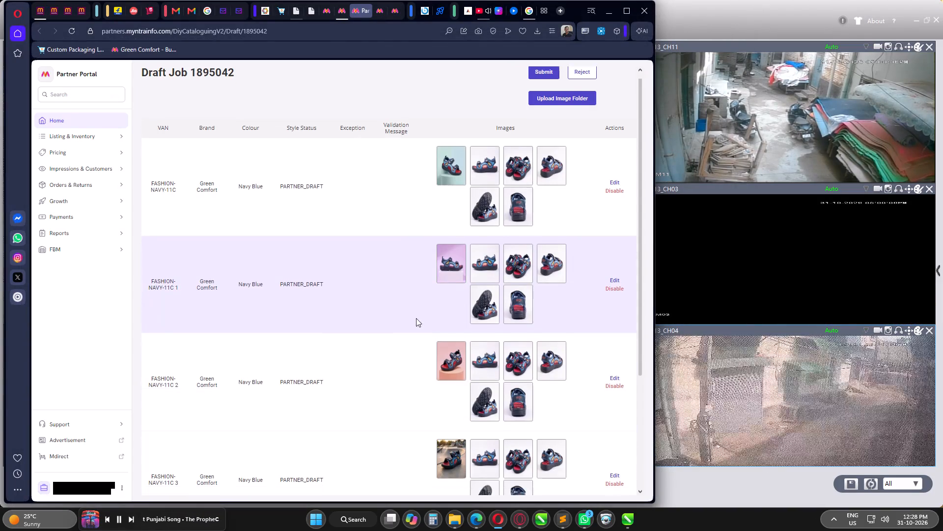
pyautogui.scroll(-1, 416, 318)
pyautogui.scroll(4, 416, 318)
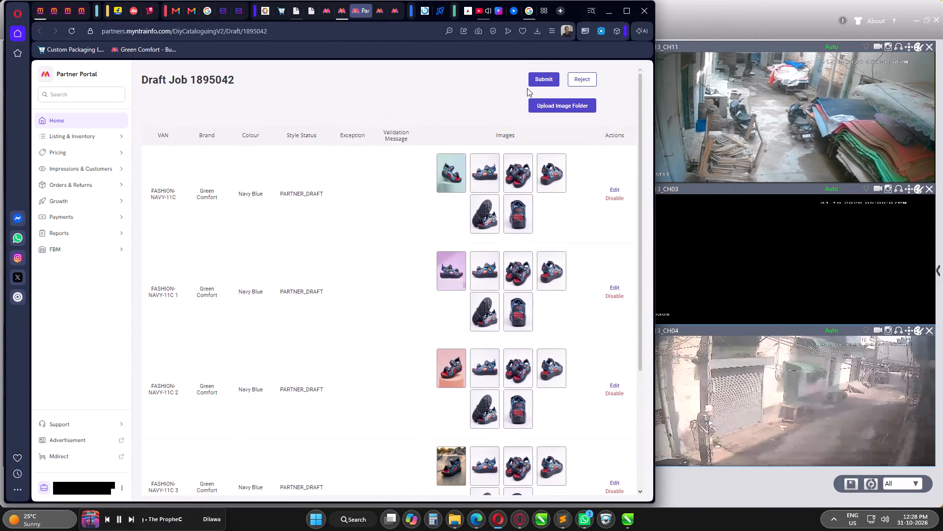
pyautogui.click(541, 79)
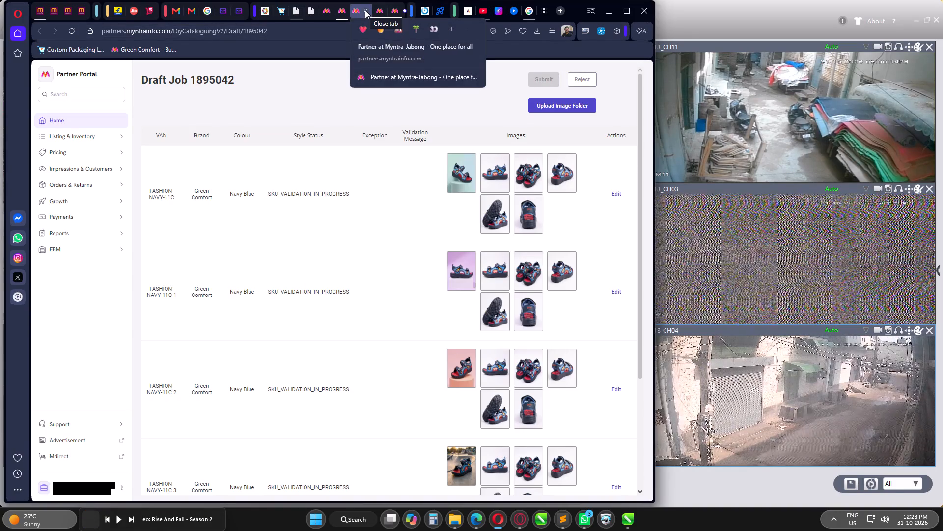
# Close the draft job page and refresh the Add and Track New Listing page to check job 1895042's status.
pyautogui.click(365, 10)
pyautogui.click(444, 181)
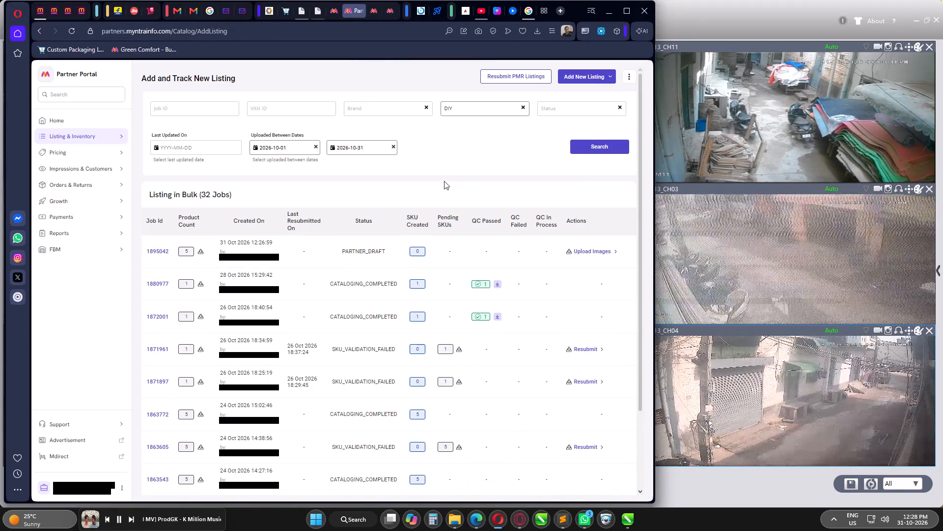
pyautogui.press('F5')
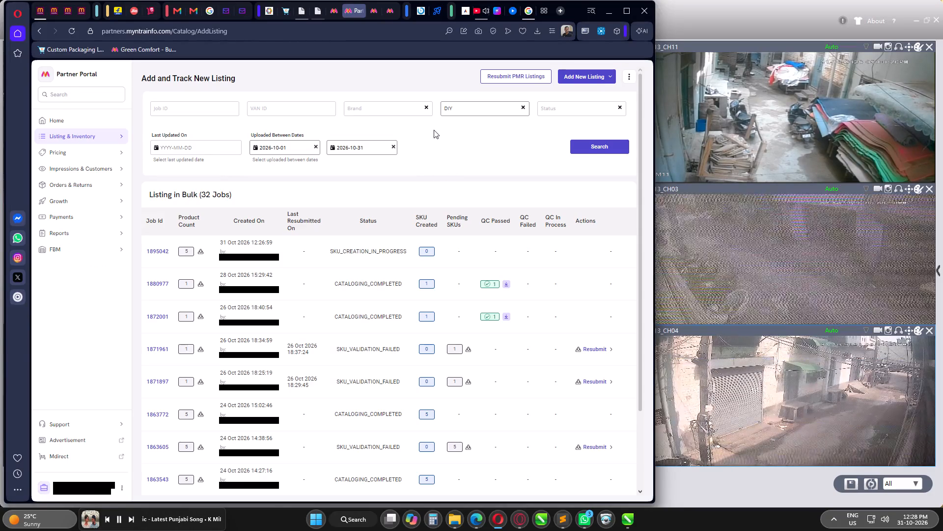
pyautogui.click(68, 31)
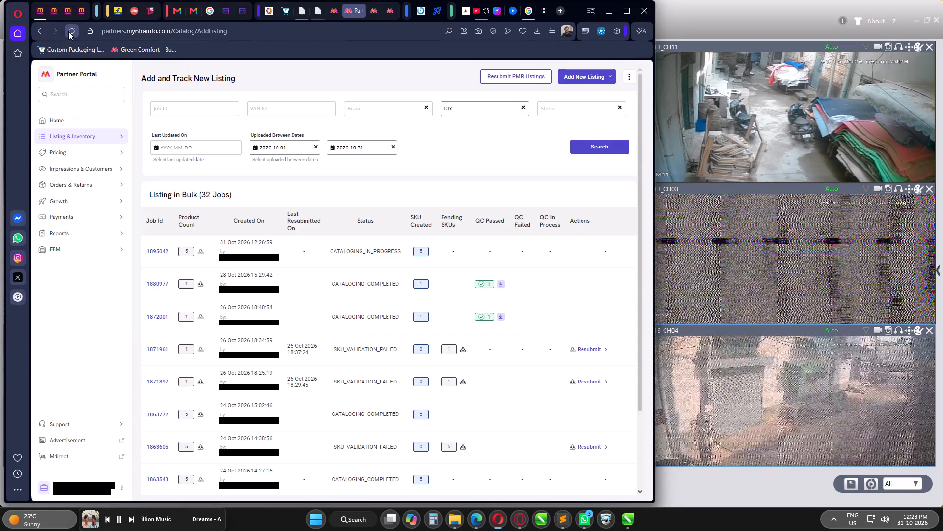
# Switch to Myntra's Mdirect portal and check its priority and open orders.
pyautogui.click(316, 14)
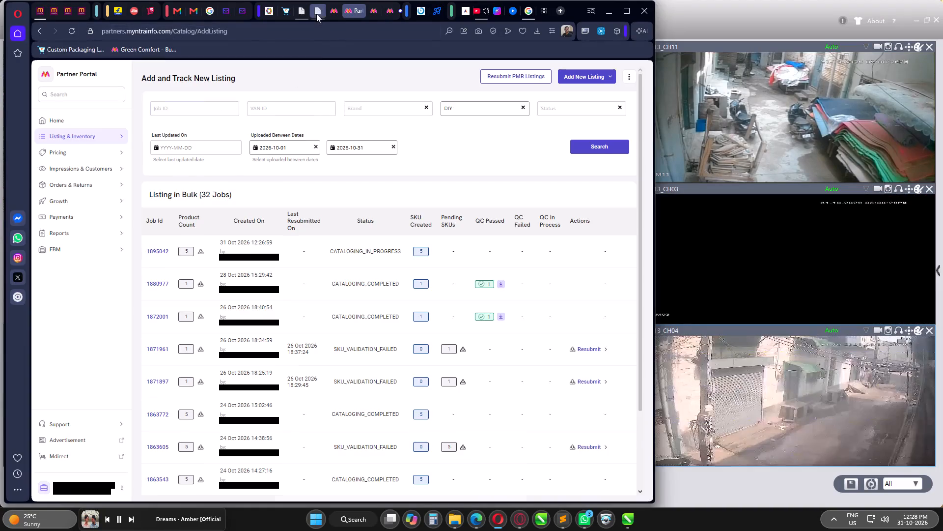
pyautogui.click(324, 11)
pyautogui.click(302, 14)
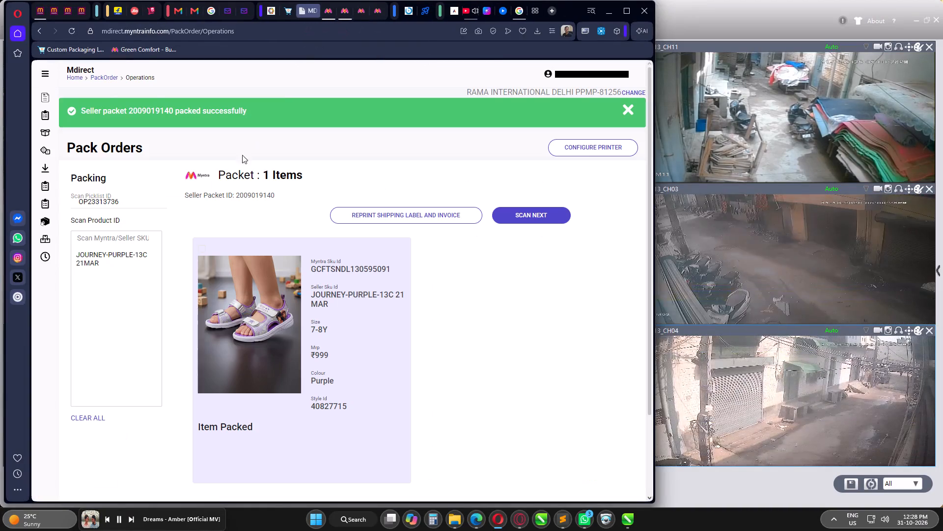
pyautogui.click(79, 132)
pyautogui.click(71, 134)
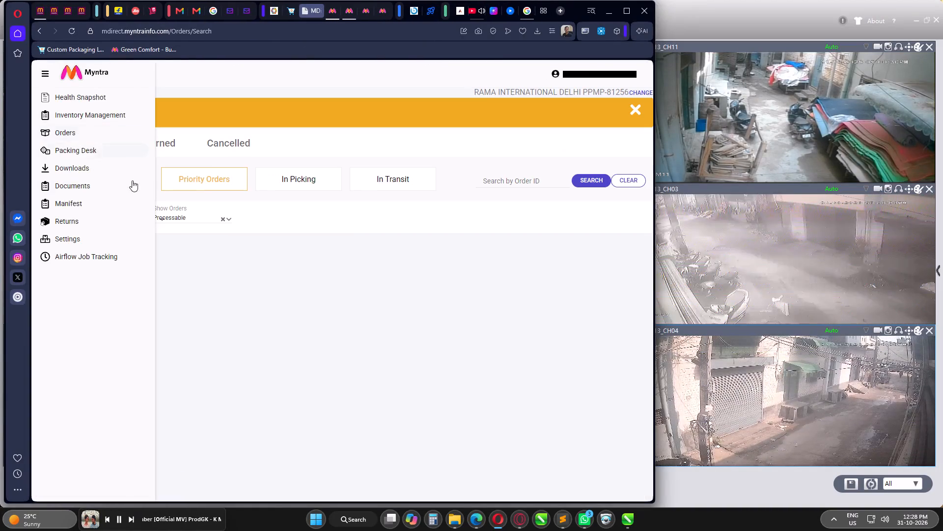
pyautogui.click(208, 170)
pyautogui.click(91, 176)
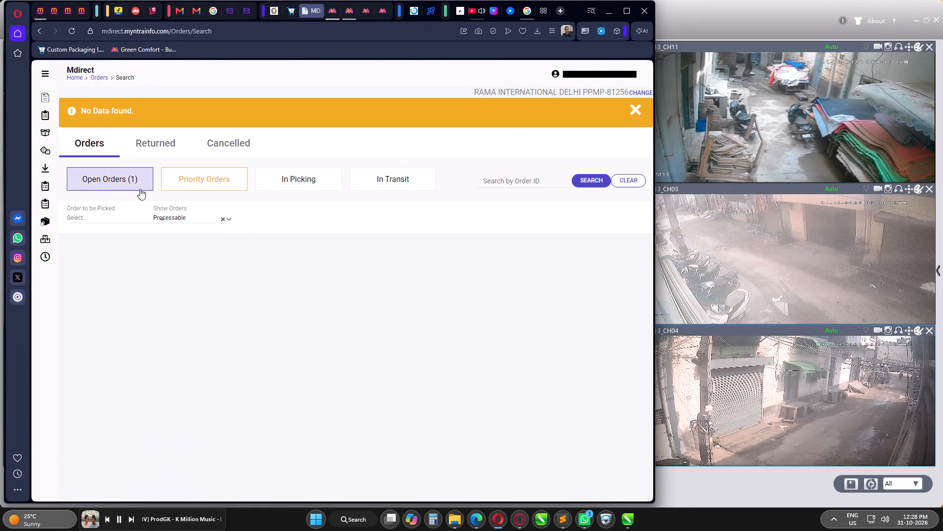
# Switch to Flipkart Seller Hub and check the forward orders to accept and to pack.
pyautogui.click(115, 16)
pyautogui.click(101, 152)
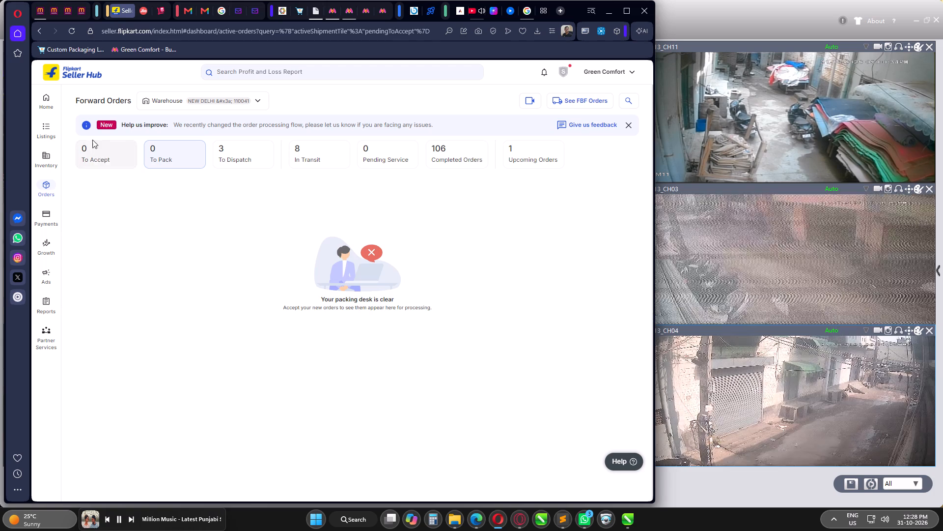
pyautogui.click(179, 151)
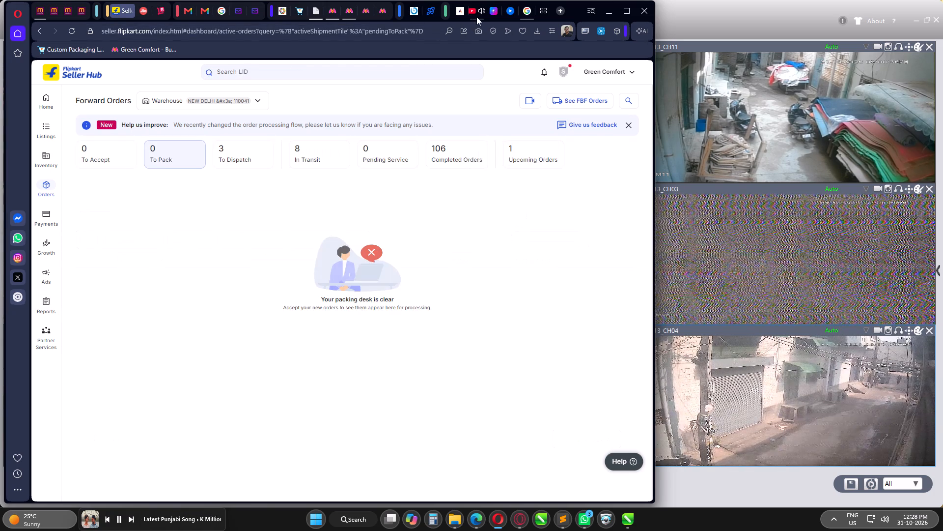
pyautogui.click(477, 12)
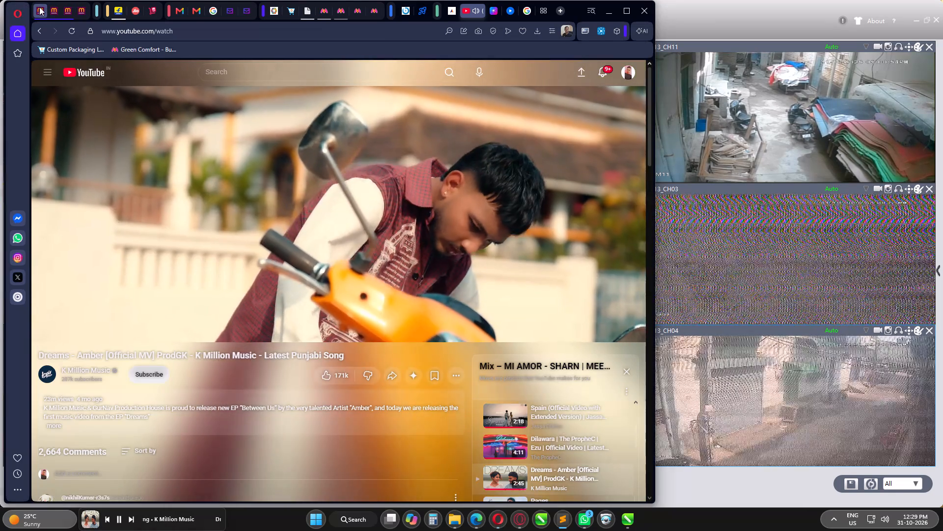
# Switch to Meesho's Catalog Uploads page and check the QC status of the single uploads.
pyautogui.click(39, 7)
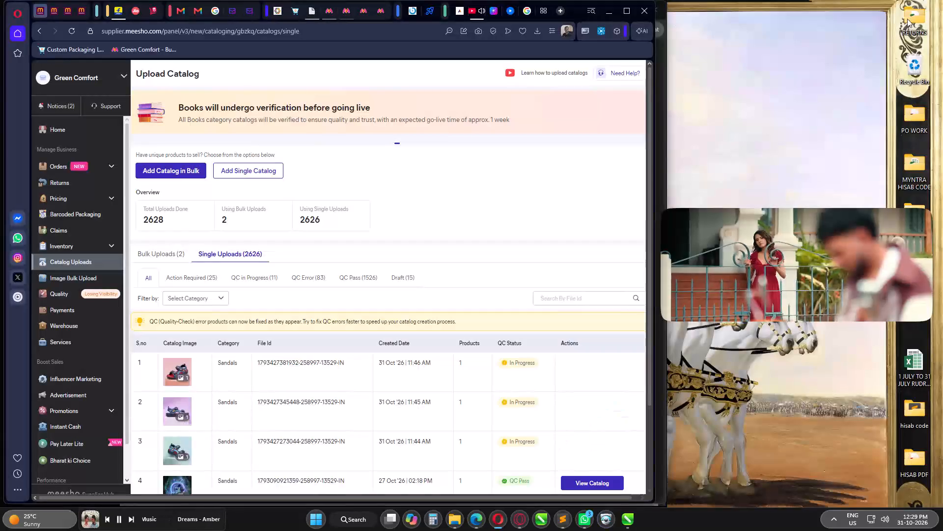
pyautogui.click(810, 236)
pyautogui.click(604, 521)
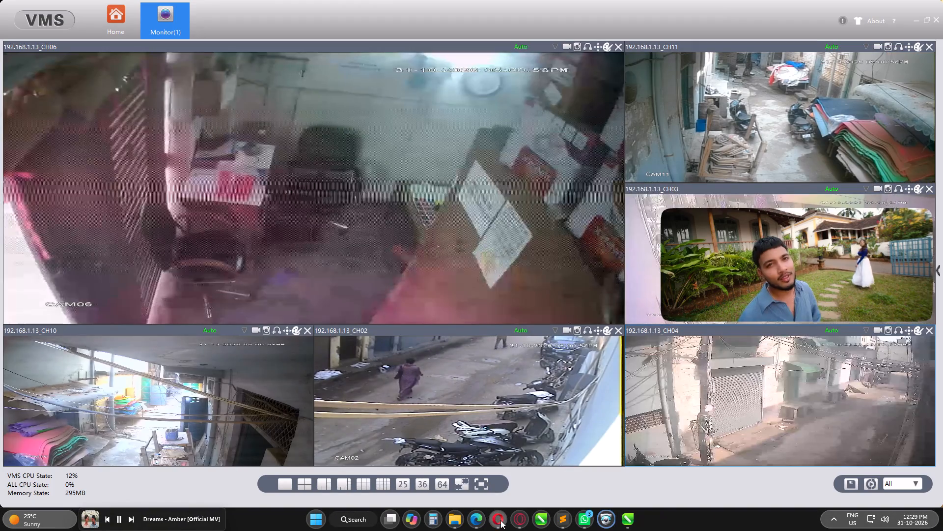
pyautogui.click(500, 520)
# Switch to File Explorer and look through the recent files in the Downloads folder.
pyautogui.click(453, 518)
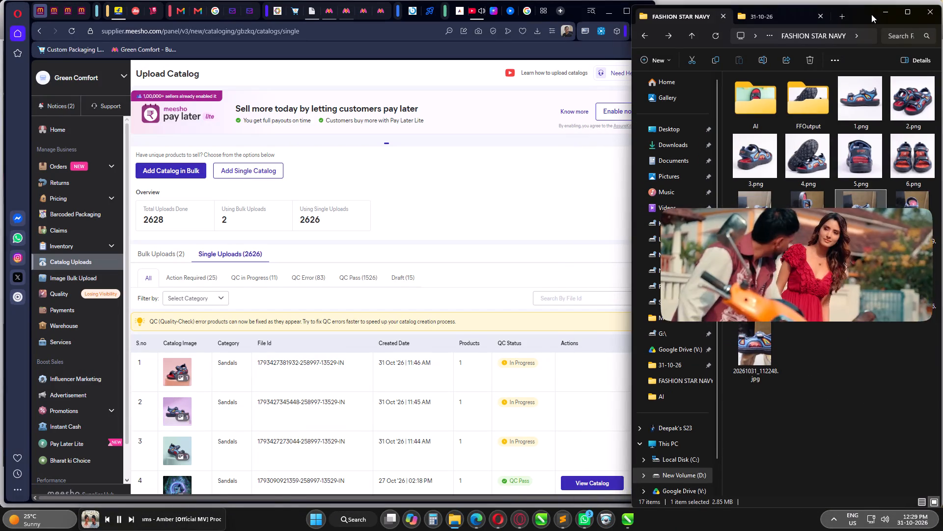
pyautogui.moveTo(872, 15); pyautogui.dragTo(459, 7)
pyautogui.click(367, 14)
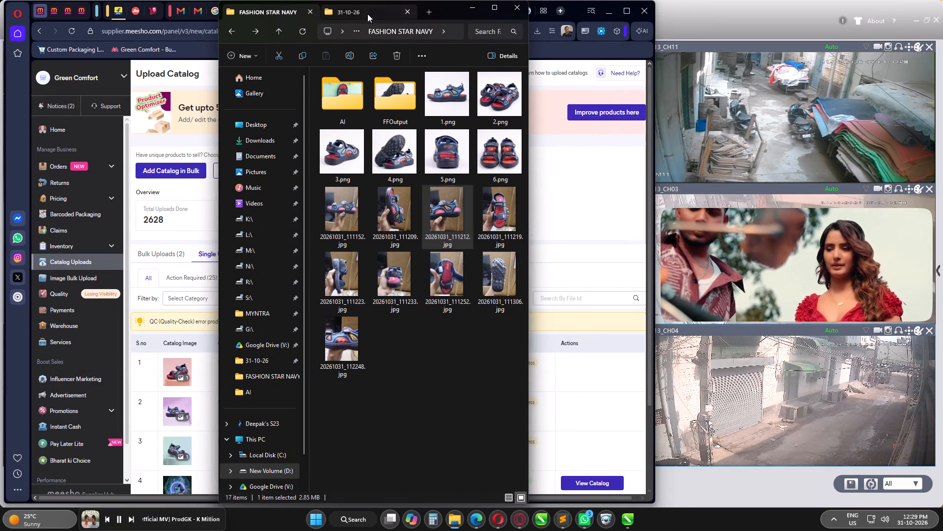
pyautogui.click(253, 143)
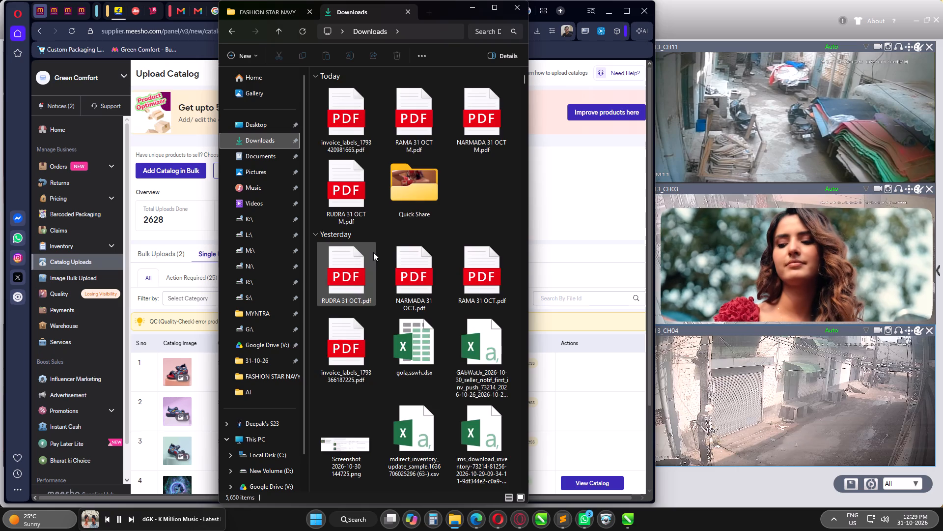
pyautogui.scroll(-4, 373, 252)
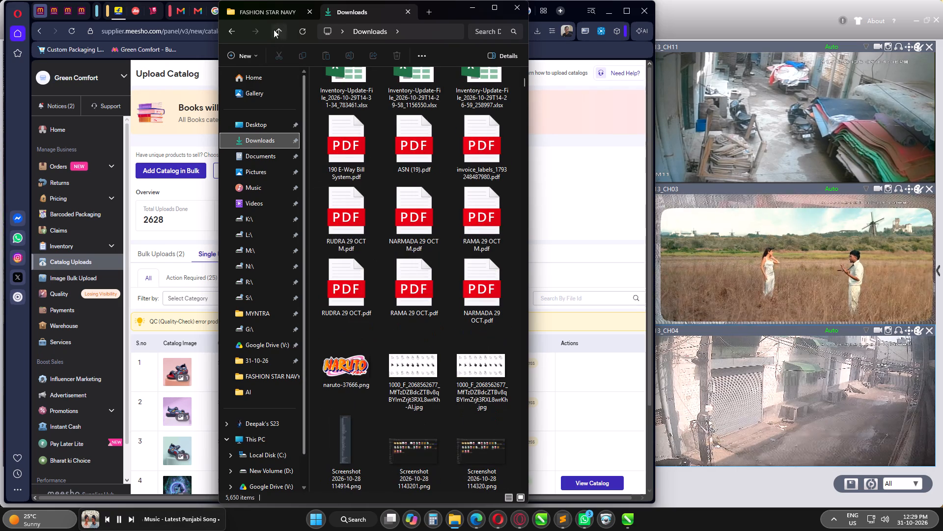
# From the FASHION STAR NAVY folder, go to jio mart > COSMIC > Cosmic pink > 30-10-26 and open its first image.
pyautogui.click(272, 12)
pyautogui.click(415, 346)
pyautogui.press('BackSpace')
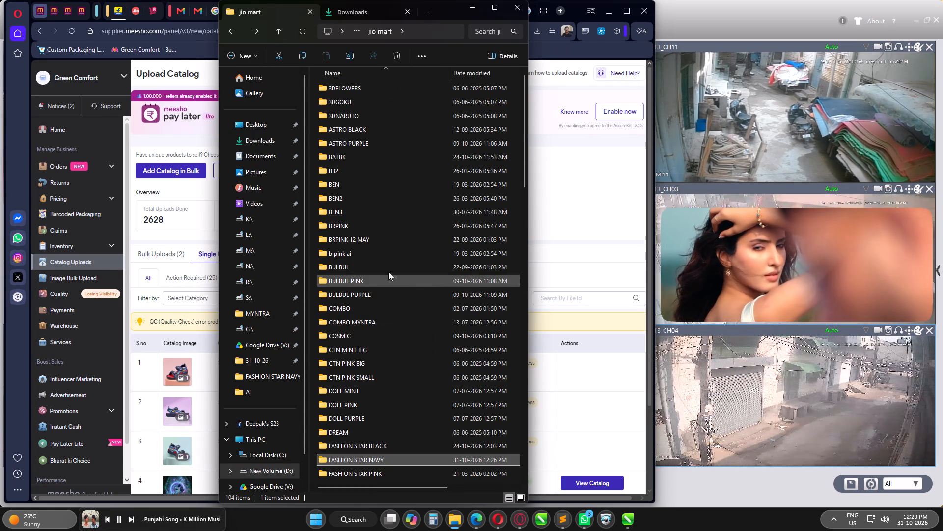
pyautogui.doubleClick(353, 337)
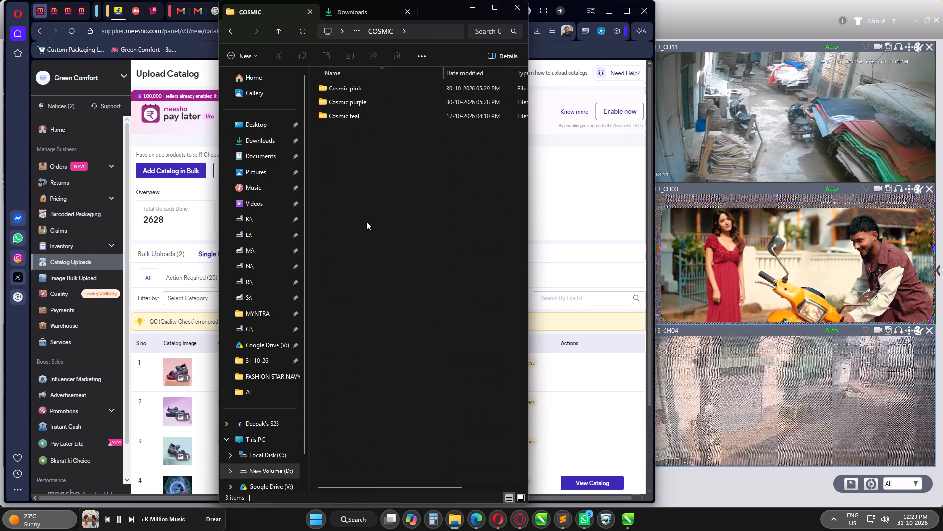
pyautogui.doubleClick(360, 91)
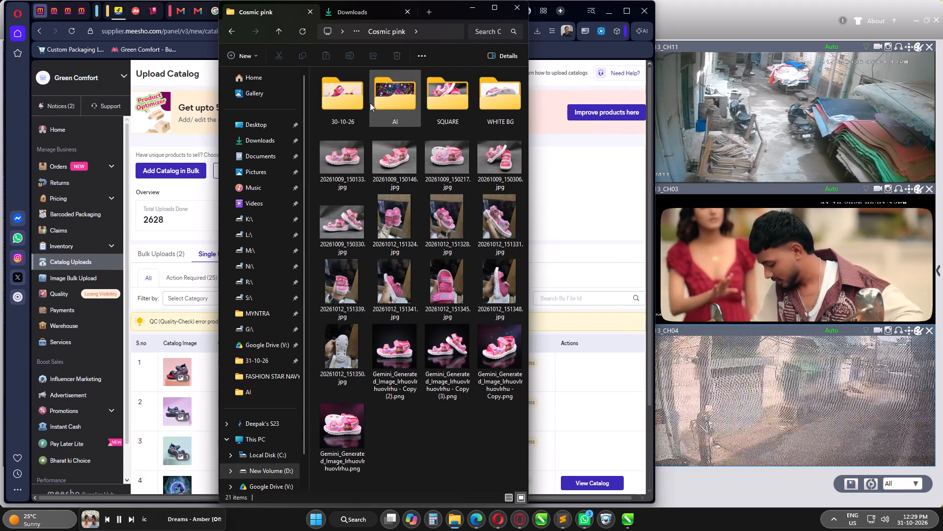
pyautogui.doubleClick(343, 97)
pyautogui.click(441, 323)
pyautogui.doubleClick(323, 95)
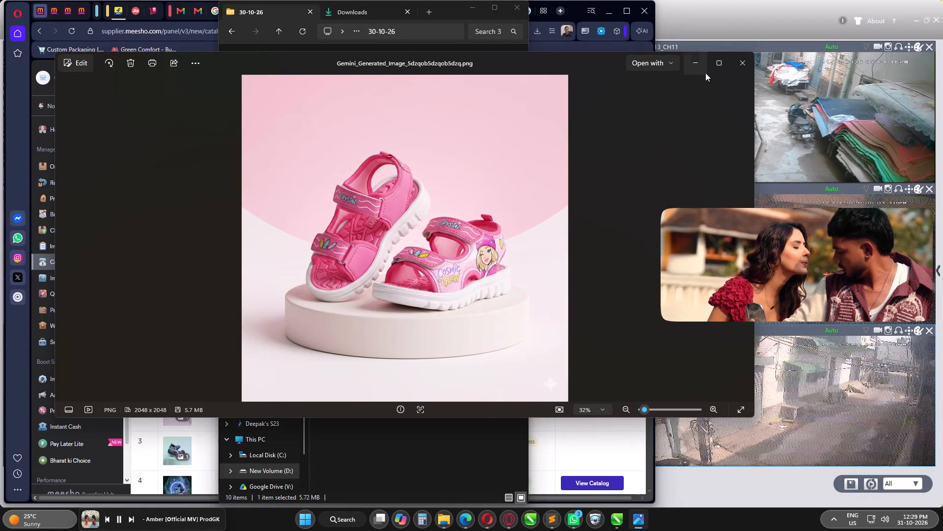
# Remove the sparkle watermark from the plain pink-backdrop sandal image with Generative Erase and save over the original.
pyautogui.click(714, 65)
pyautogui.click(447, 219)
pyautogui.hotkey('ctrl', 'e')
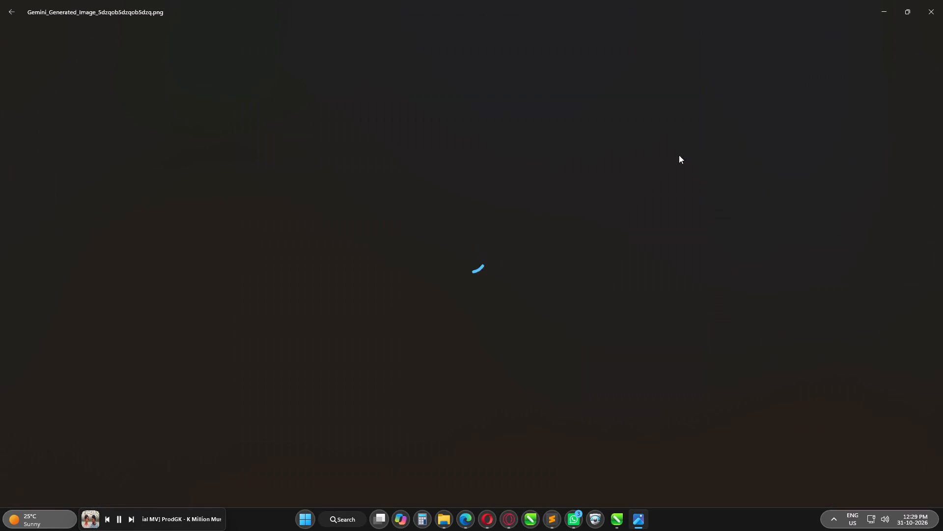
pyautogui.click(574, 47)
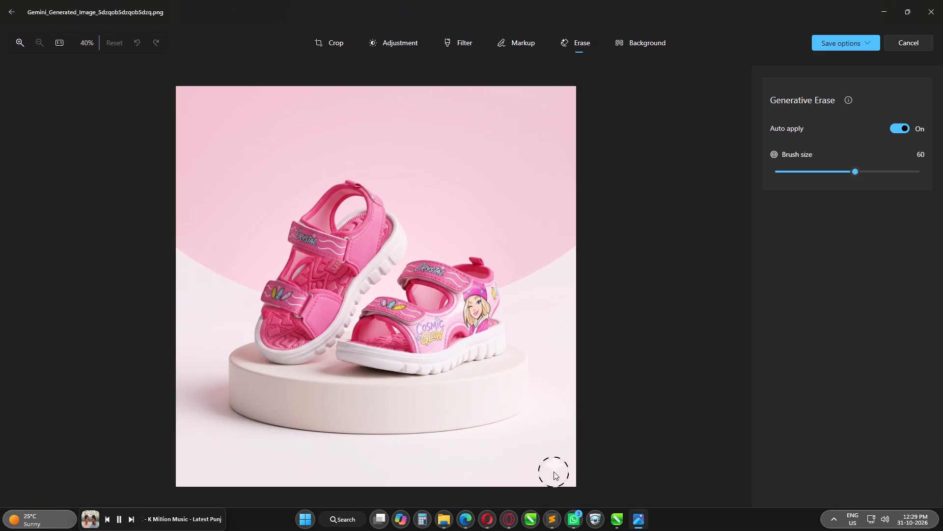
pyautogui.click(554, 467)
pyautogui.click(856, 45)
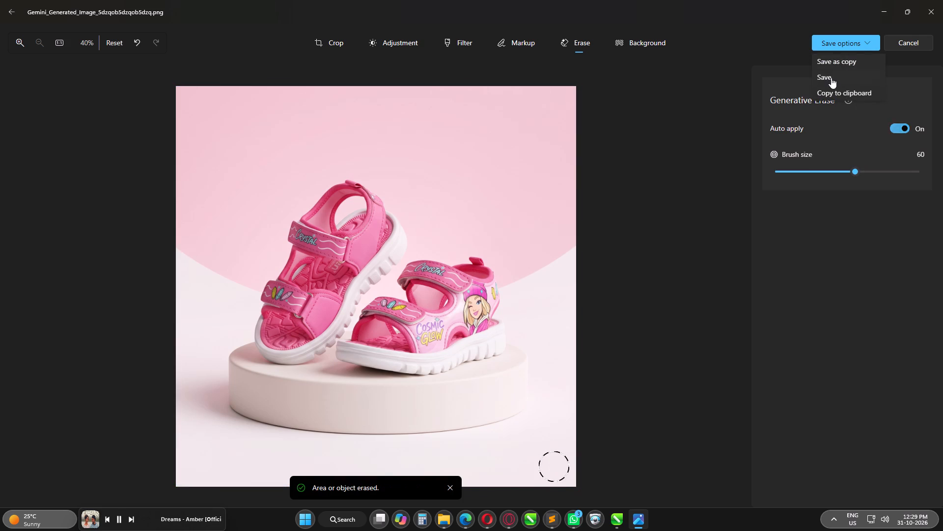
pyautogui.click(831, 78)
# Erase the sparkle watermark from the next image, with the starry galaxy backdrop, and save over the original.
pyautogui.click(466, 303)
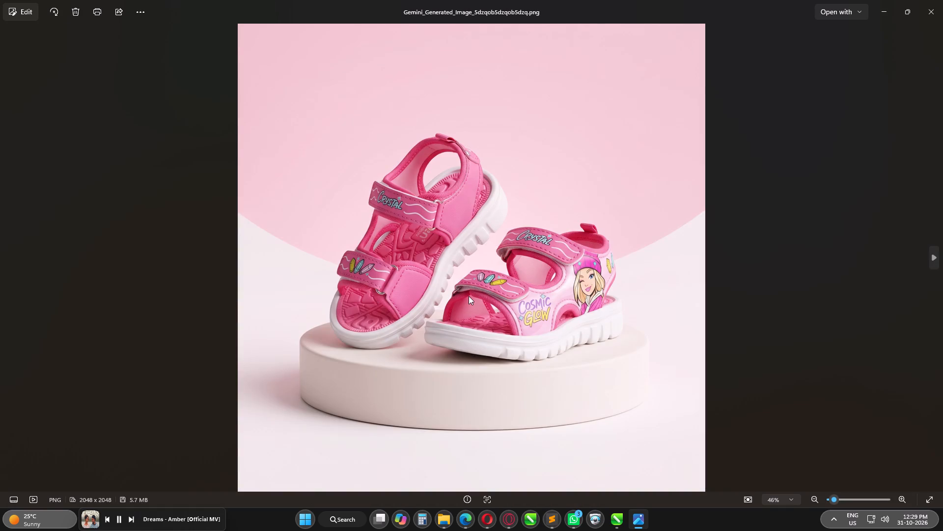
pyautogui.press('Right')
pyautogui.hotkey('ctrl', 'e')
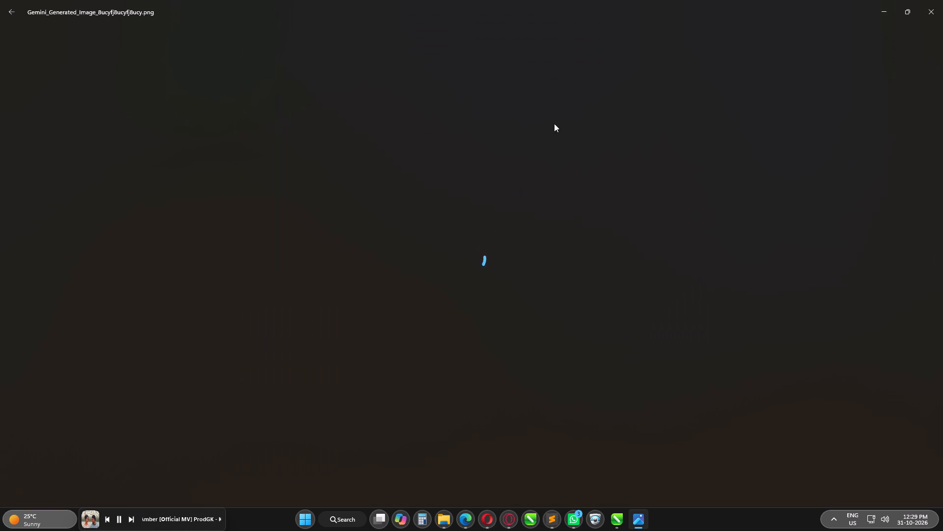
pyautogui.click(582, 39)
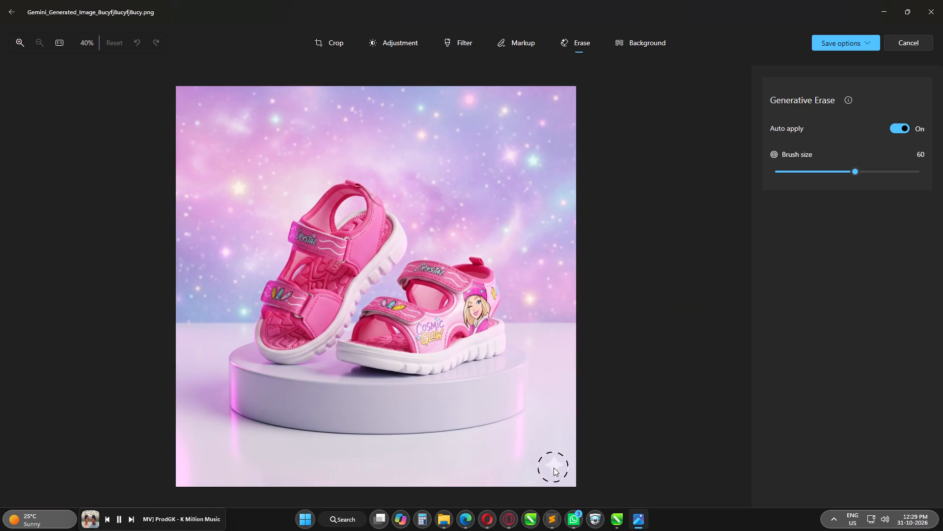
pyautogui.click(555, 466)
pyautogui.click(841, 45)
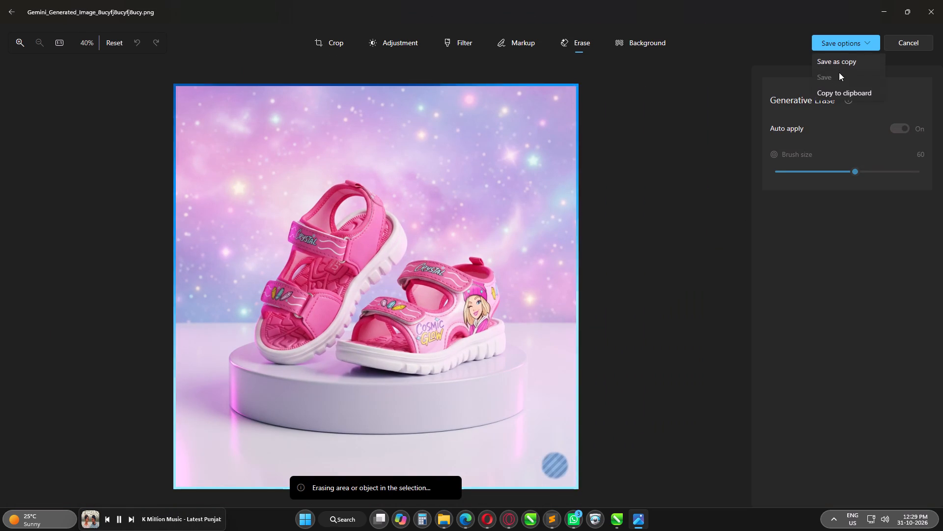
pyautogui.click(838, 79)
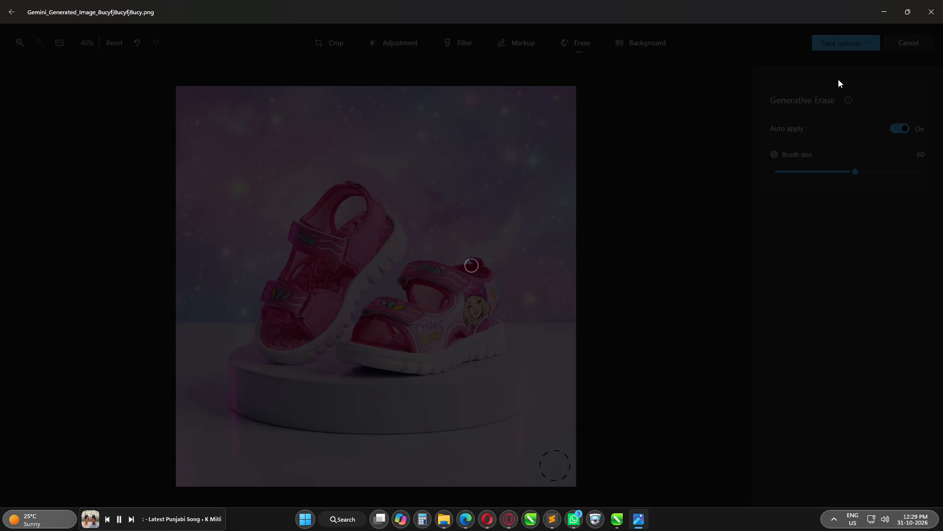
# Erase the sparkle watermark from the next image, with the beach toys, and save over the original.
pyautogui.click(434, 358)
pyautogui.press('Right')
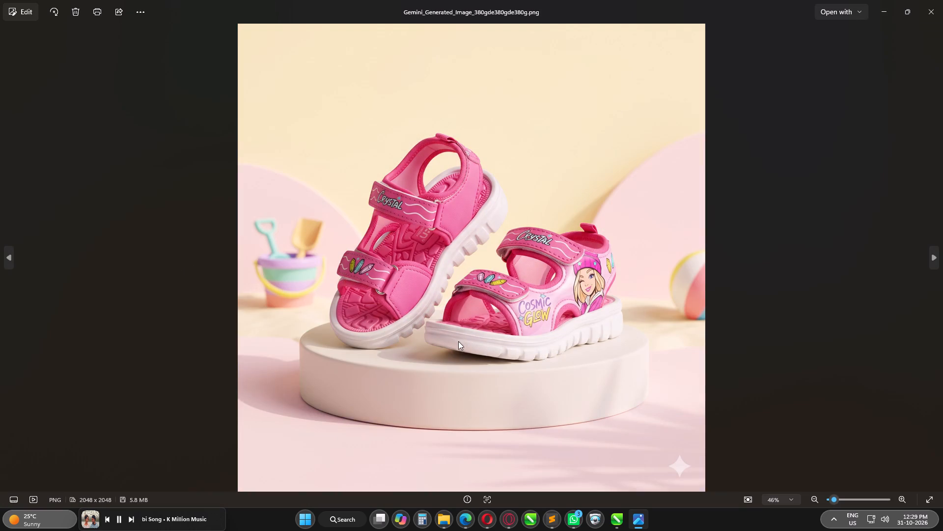
pyautogui.hotkey('ctrl', 'e')
pyautogui.click(575, 45)
pyautogui.scroll(1, 538, 485)
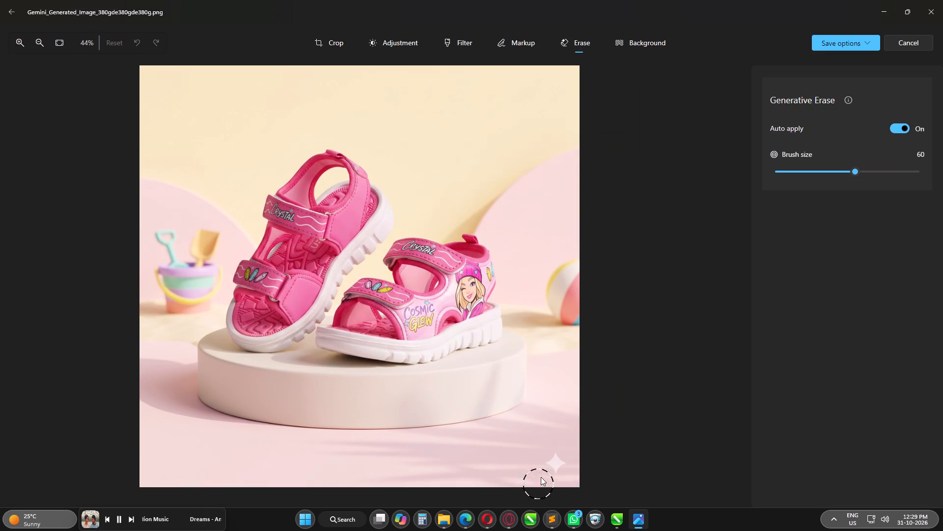
pyautogui.click(556, 463)
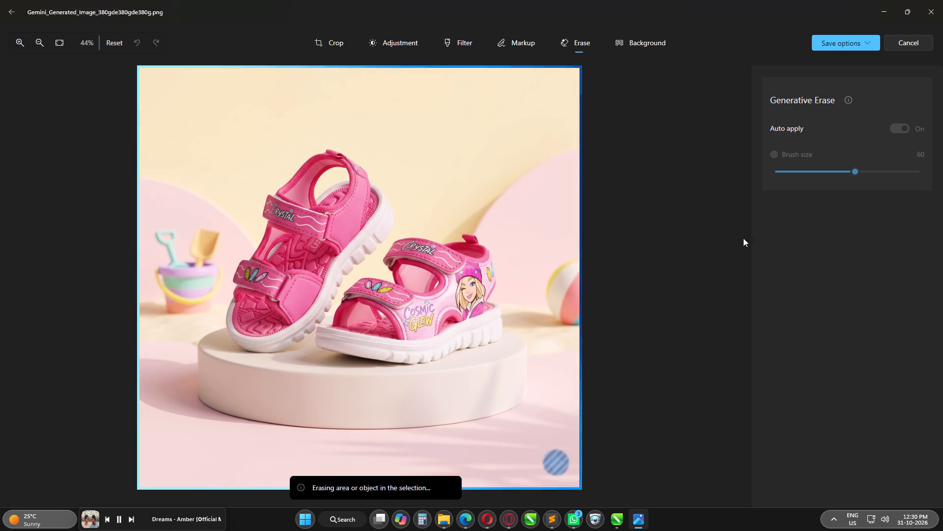
pyautogui.click(863, 41)
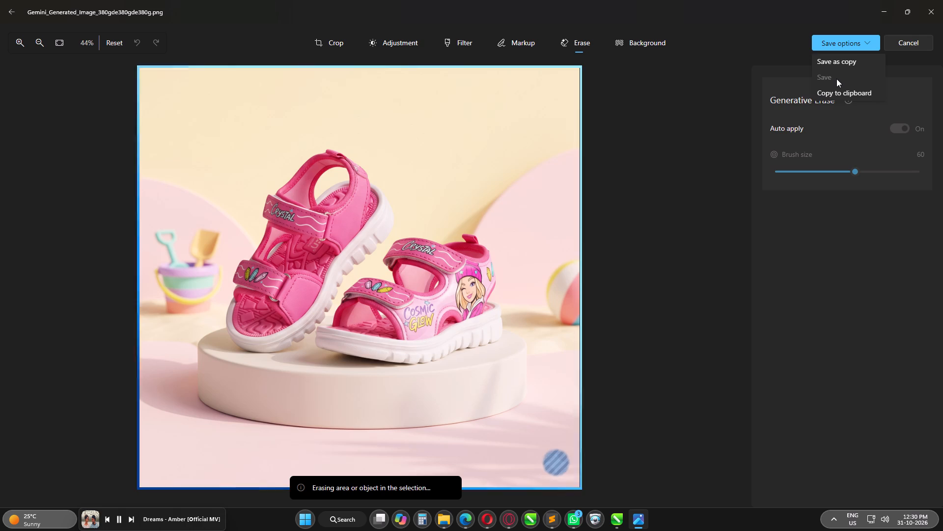
pyautogui.click(836, 79)
# Erase the sparkle watermark from the next image, with the glitter backdrop and crystals, and save over the original.
pyautogui.click(472, 275)
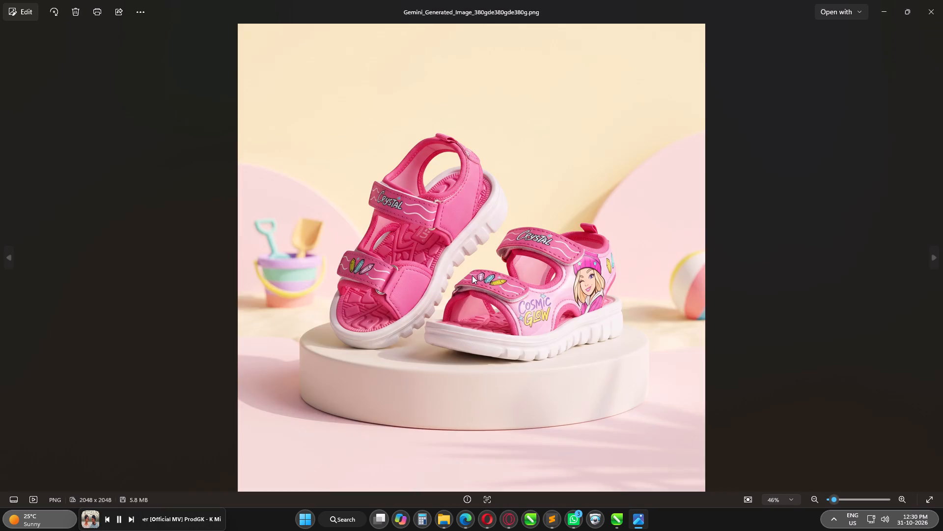
pyautogui.press('Right')
pyautogui.hotkey('ctrl', 'e')
pyautogui.click(570, 44)
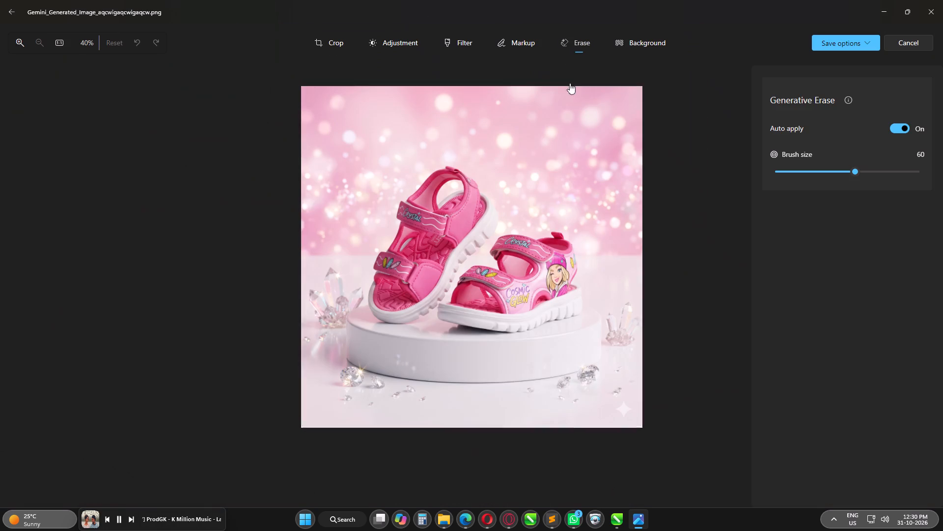
pyautogui.scroll(2, 550, 471)
pyautogui.click(555, 465)
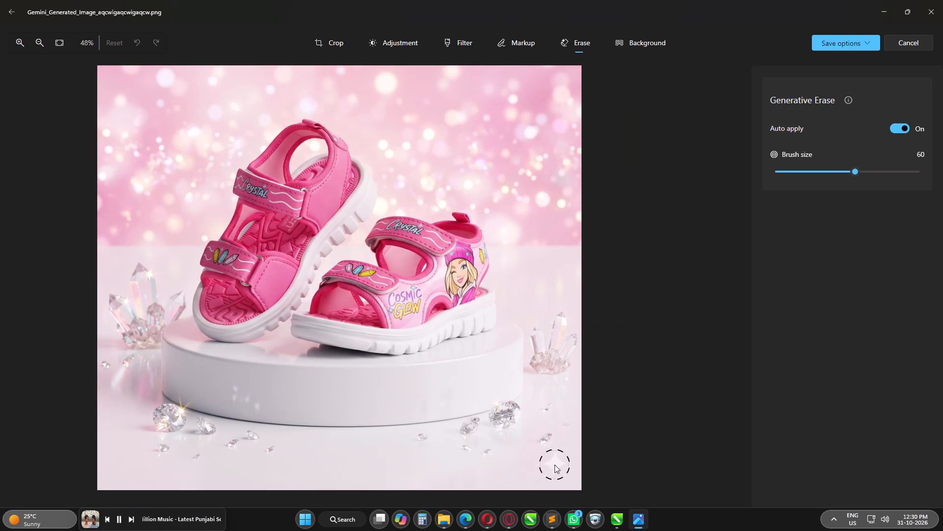
pyautogui.click(844, 45)
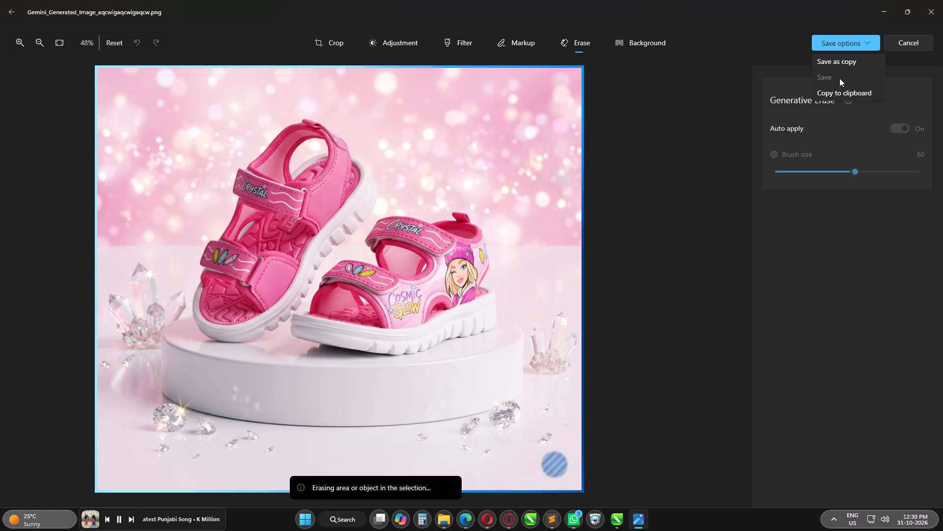
pyautogui.click(837, 78)
# Erase the sparkle watermark from the next image, with the pink neon lights, and save over the original.
pyautogui.click(498, 280)
pyautogui.press('Right')
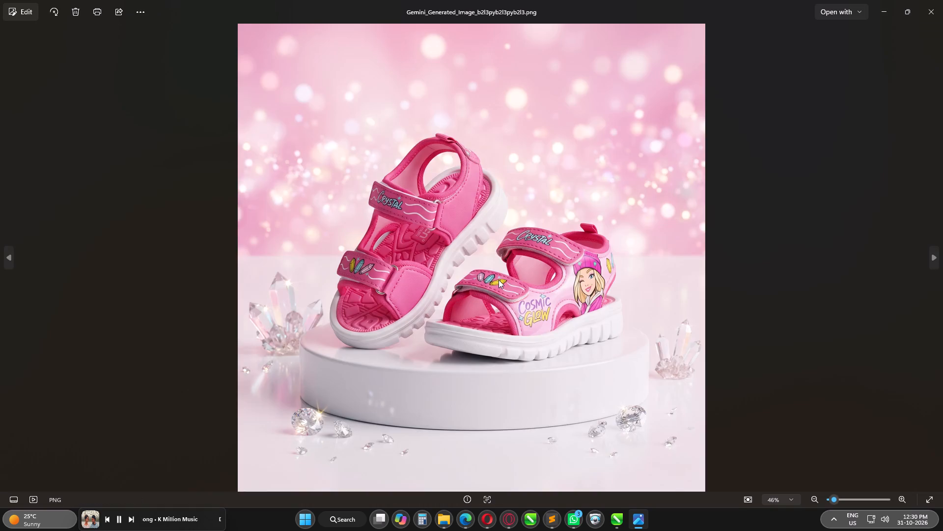
pyautogui.hotkey('ctrl', 'e')
pyautogui.click(577, 39)
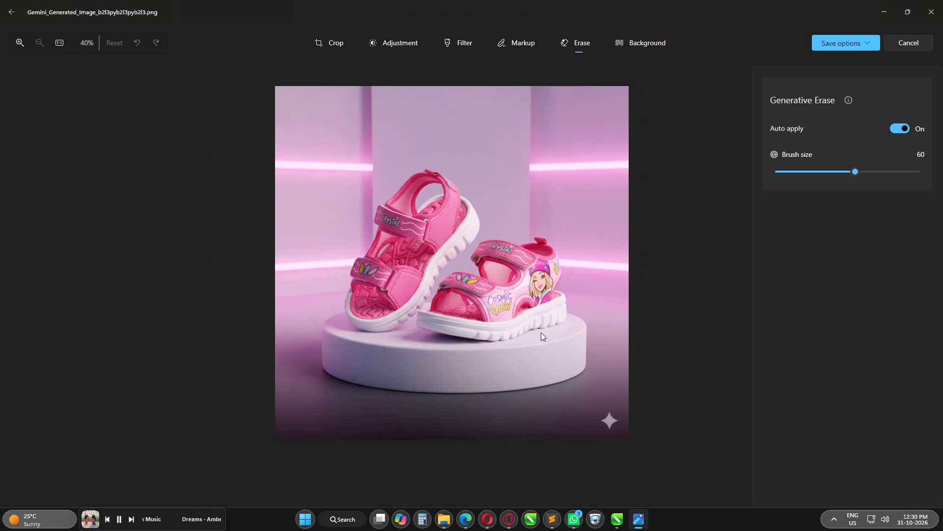
pyautogui.scroll(3, 533, 499)
pyautogui.scroll(-2, 560, 449)
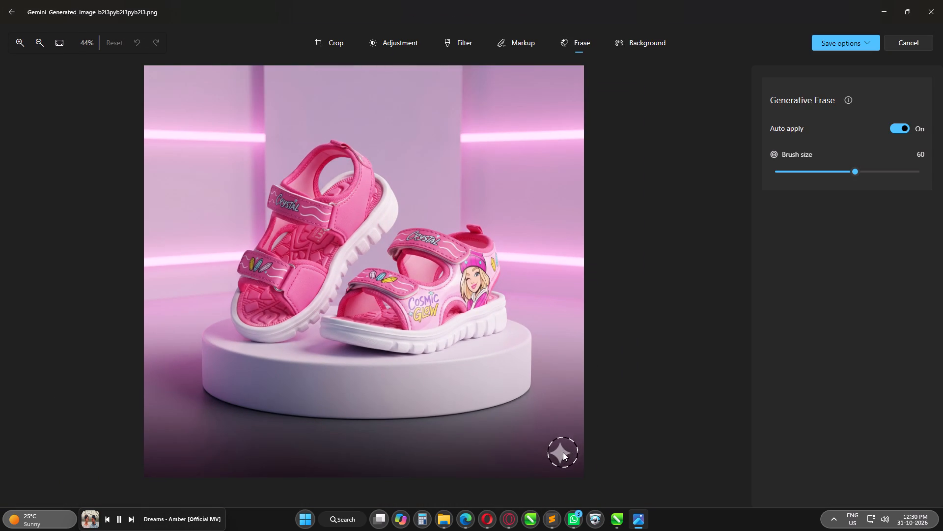
pyautogui.click(561, 453)
pyautogui.click(838, 48)
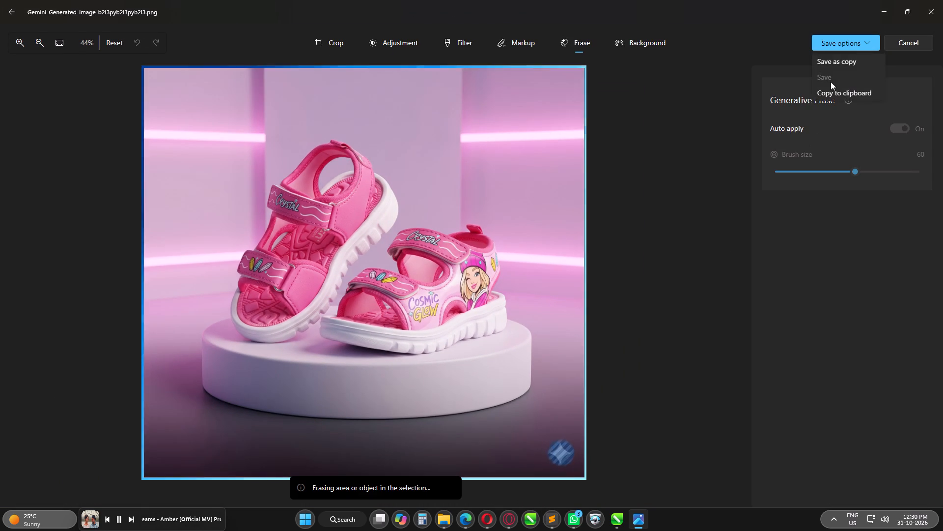
pyautogui.click(832, 76)
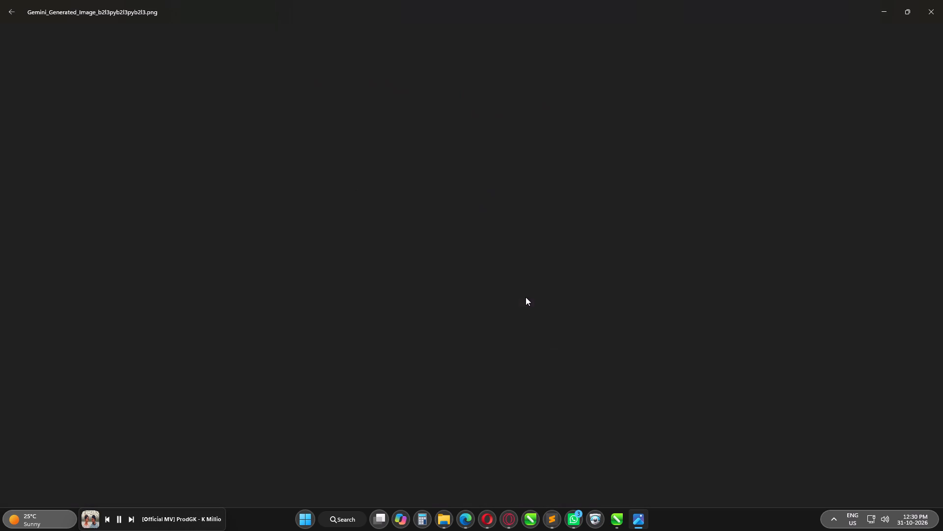
# Erase the sparkle watermark from the next image, with the pastel blocks and cylinders, and save over the original.
pyautogui.click(526, 297)
pyautogui.press('Right')
pyautogui.hotkey('ctrl', 'e')
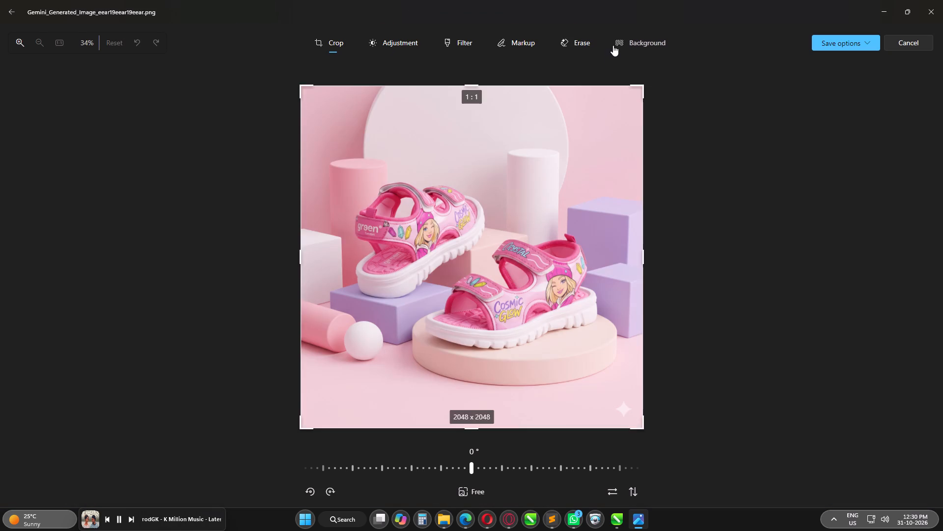
pyautogui.click(585, 44)
pyautogui.scroll(1, 551, 445)
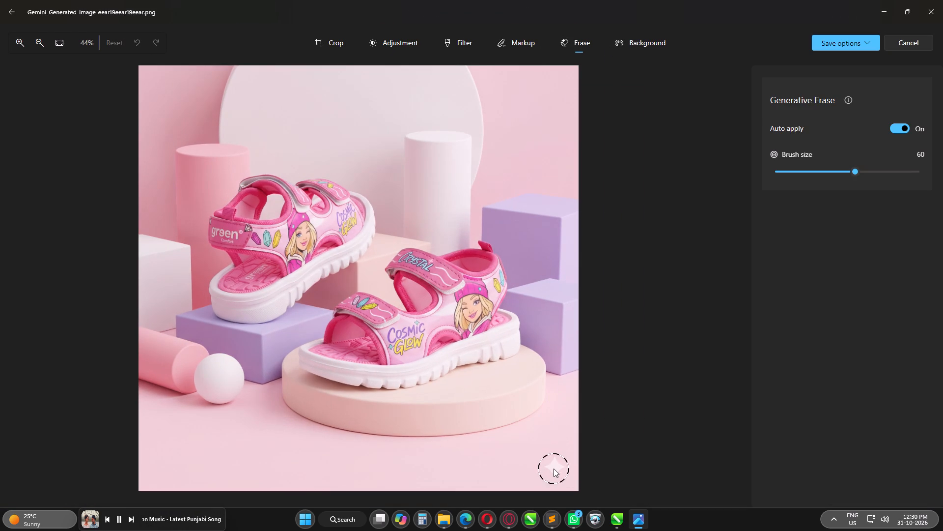
pyautogui.click(554, 469)
pyautogui.click(835, 40)
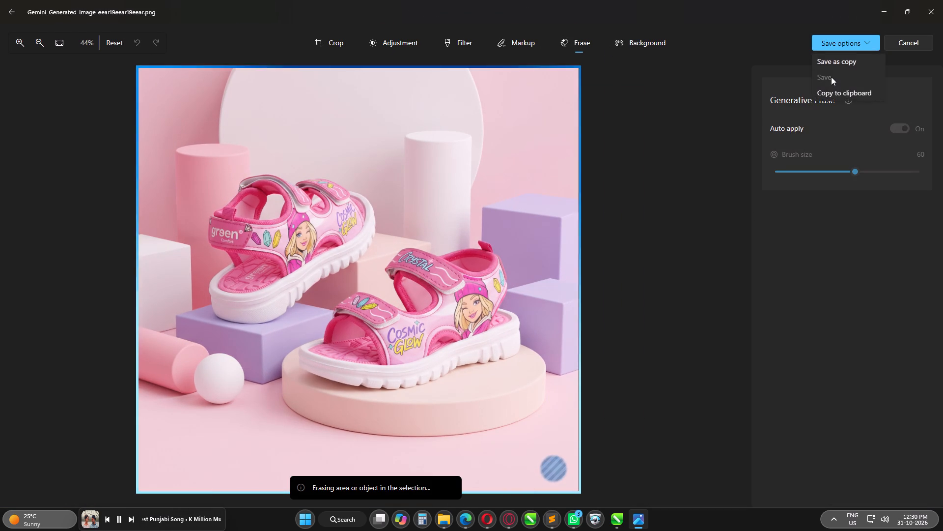
pyautogui.click(831, 77)
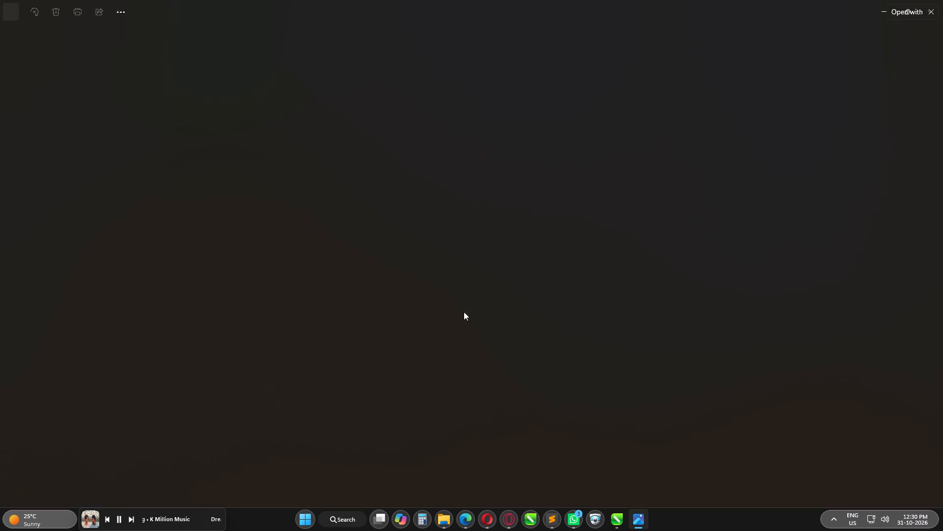
# Erase the sparkle watermark from the next image, with the rose garden and blossoms, and save over the original.
pyautogui.click(463, 311)
pyautogui.press('Right')
pyautogui.hotkey('ctrl', 'e')
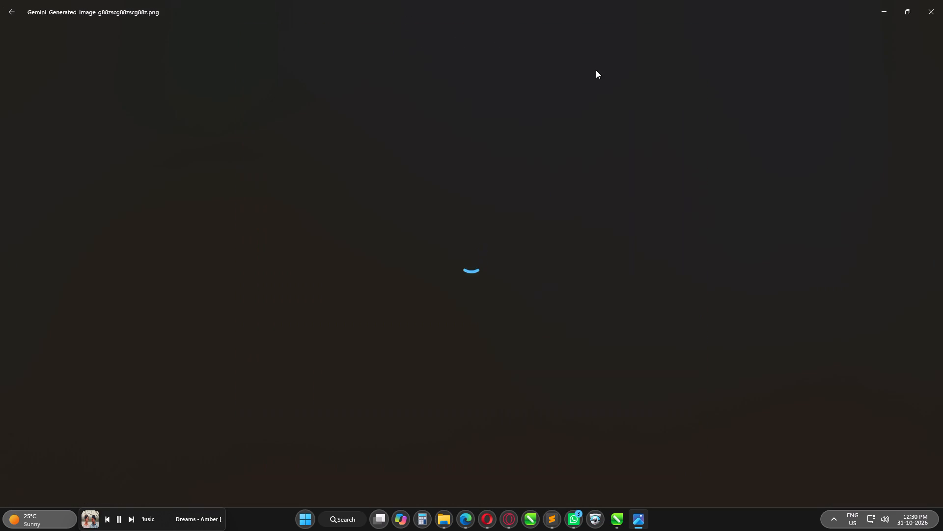
pyautogui.click(585, 43)
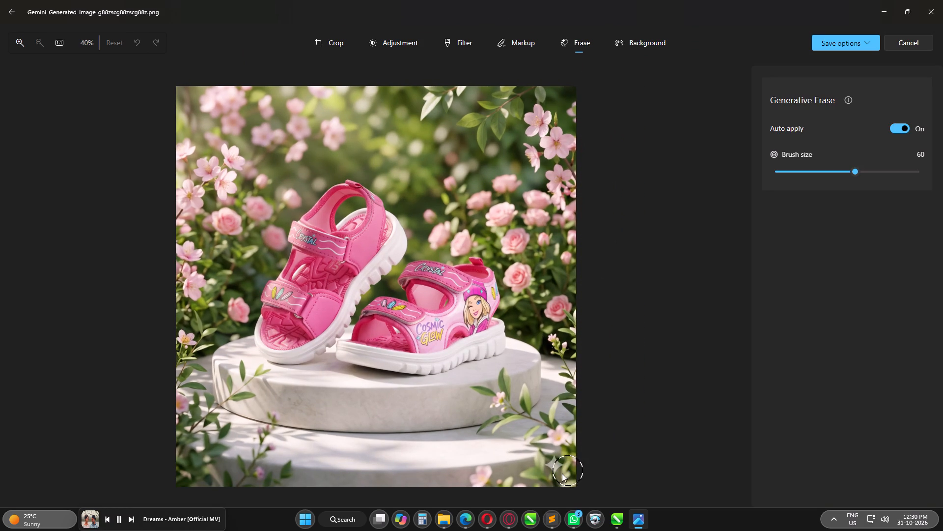
pyautogui.scroll(1, 558, 472)
pyautogui.click(553, 465)
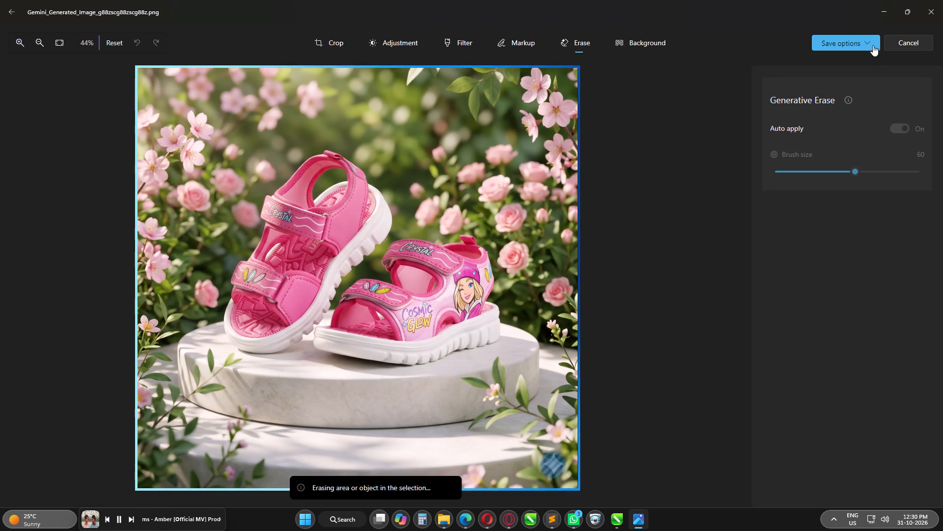
pyautogui.click(857, 45)
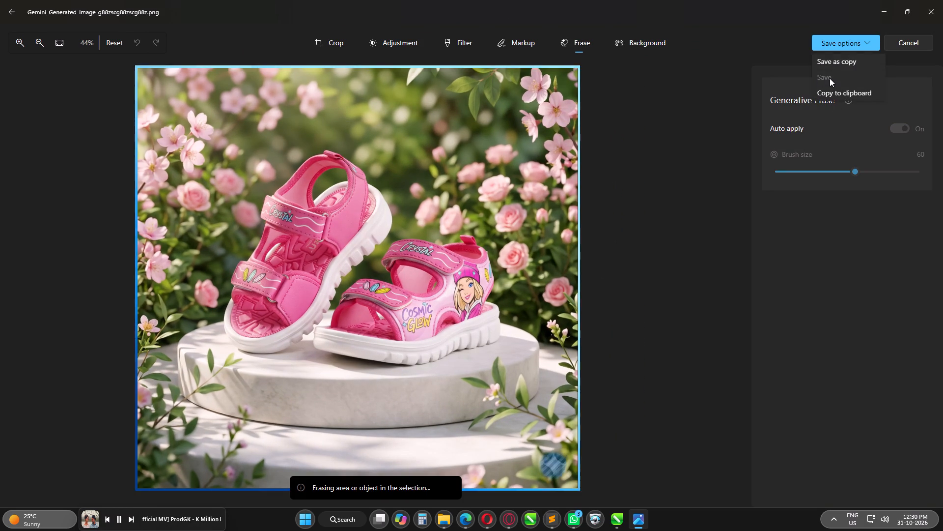
pyautogui.click(830, 78)
# Erase the sparkle watermark from the next image, with the pink glitter specks on white, and save over the original.
pyautogui.click(518, 254)
pyautogui.press('Right')
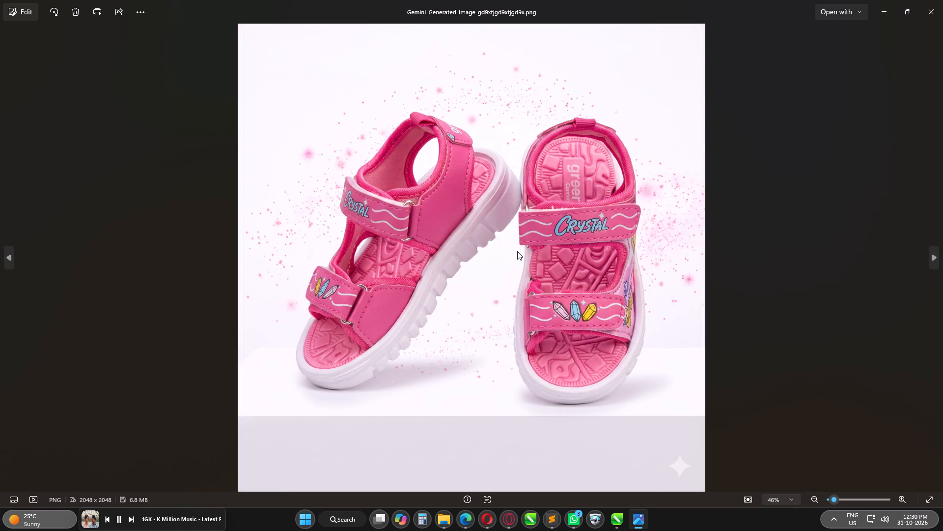
pyautogui.hotkey('ctrl', 'e')
pyautogui.click(583, 43)
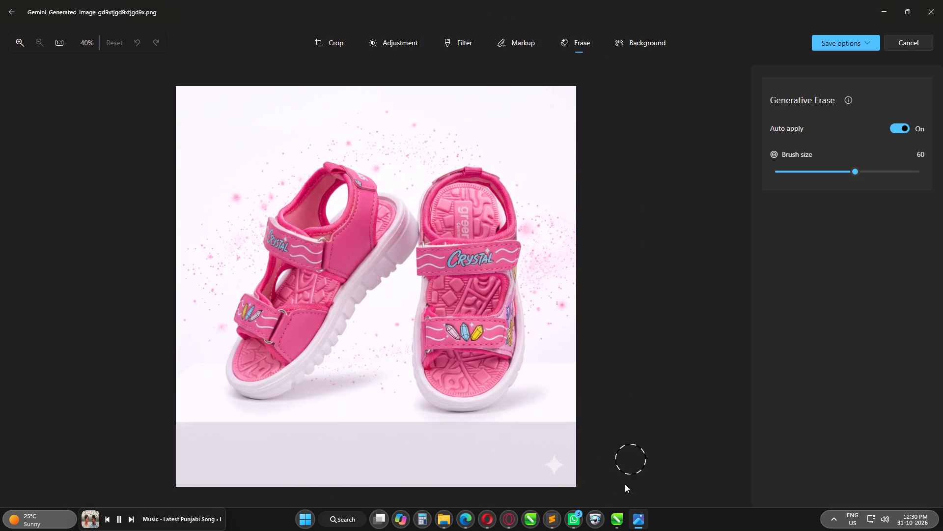
pyautogui.scroll(3, 557, 474)
pyautogui.scroll(-2, 556, 466)
pyautogui.click(555, 463)
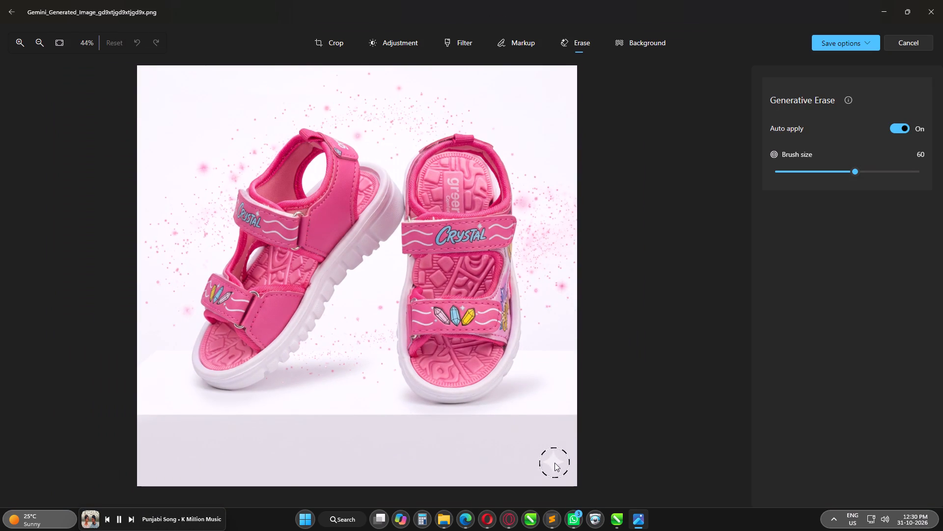
pyautogui.click(838, 42)
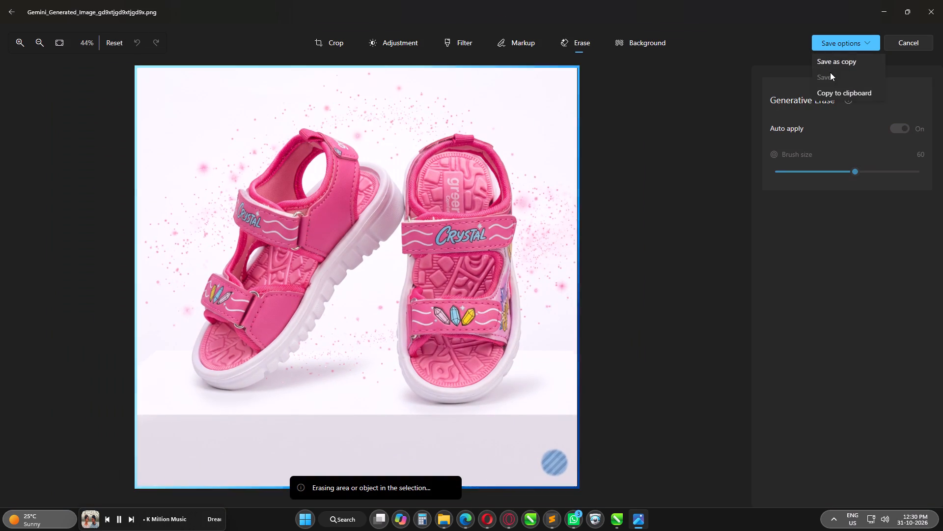
pyautogui.click(829, 79)
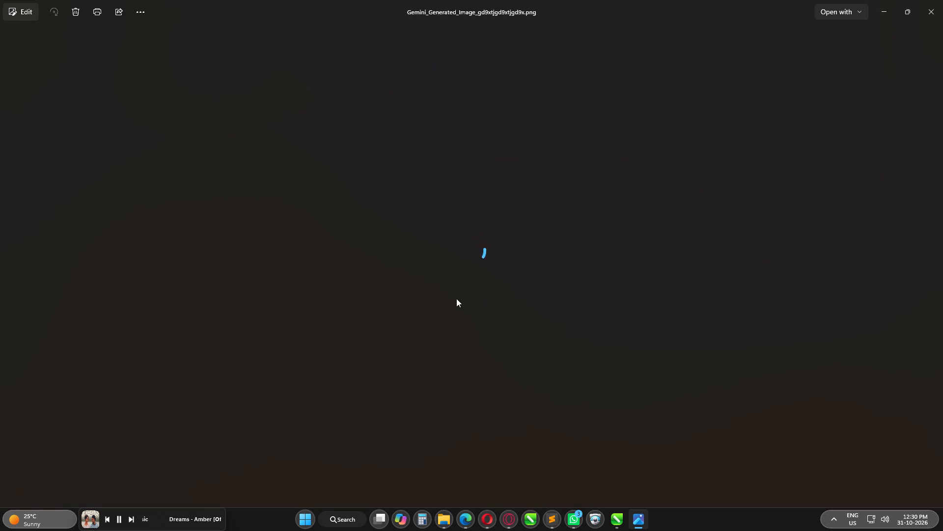
# Erase the sparkle watermark from the next image, with the pink children's bedroom, and save over the original.
pyautogui.click(456, 298)
pyautogui.press('Right')
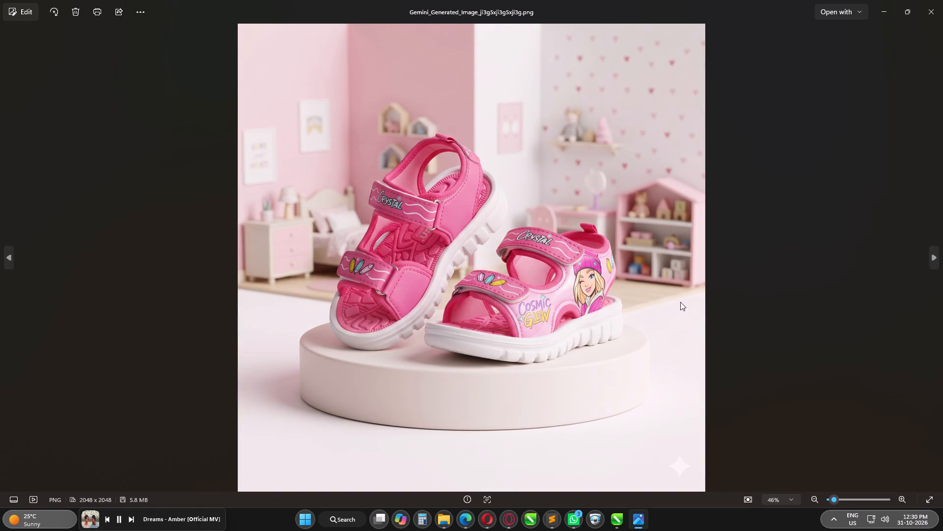
pyautogui.hotkey('ctrl', 'e')
pyautogui.click(579, 39)
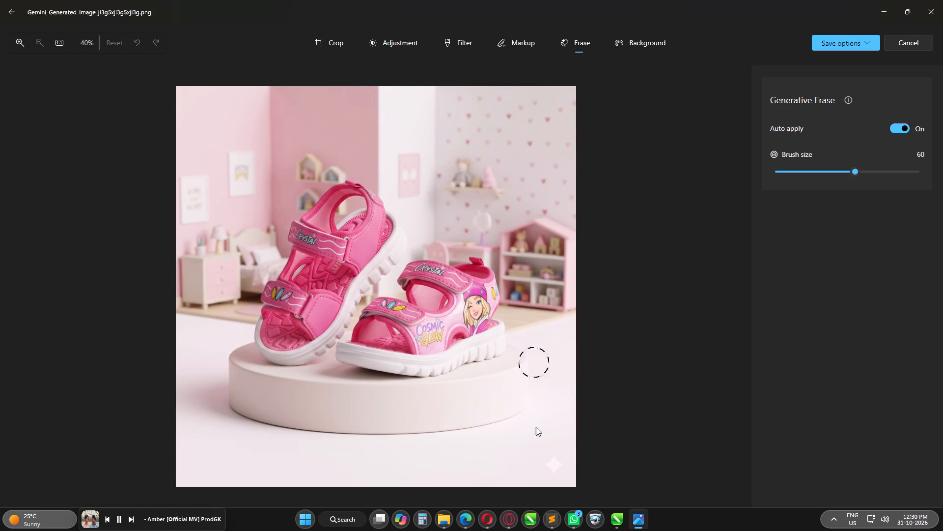
pyautogui.click(553, 467)
pyautogui.click(841, 41)
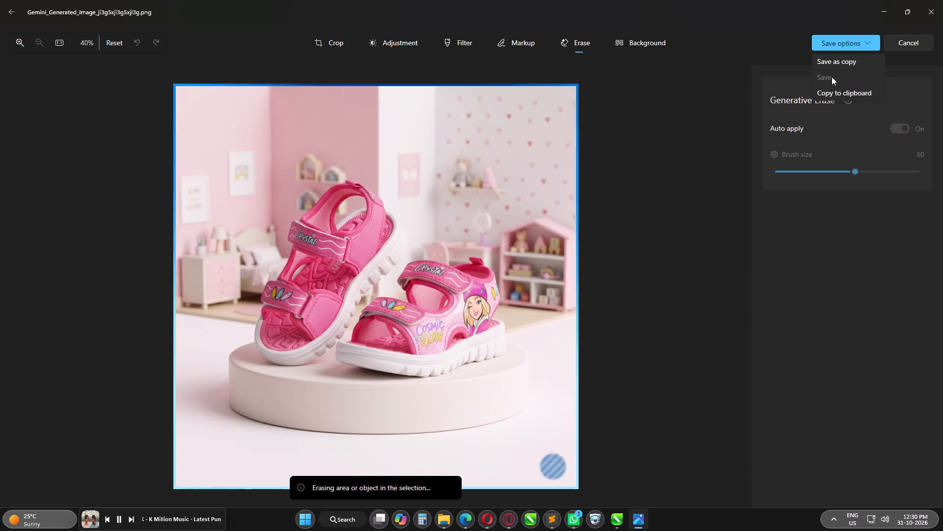
pyautogui.click(832, 77)
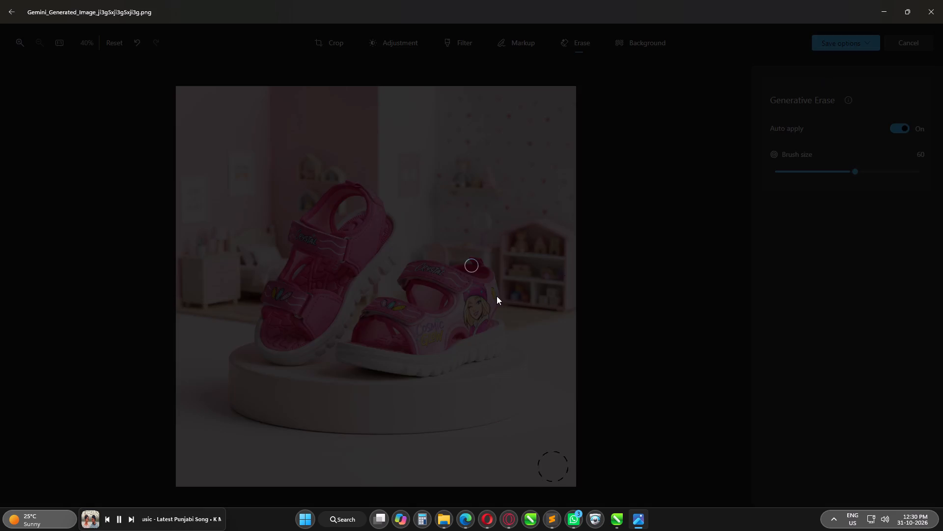
# Erase the sparkle watermark from the next image, with the pink clouds and bubbles, and save over the original.
pyautogui.click(494, 261)
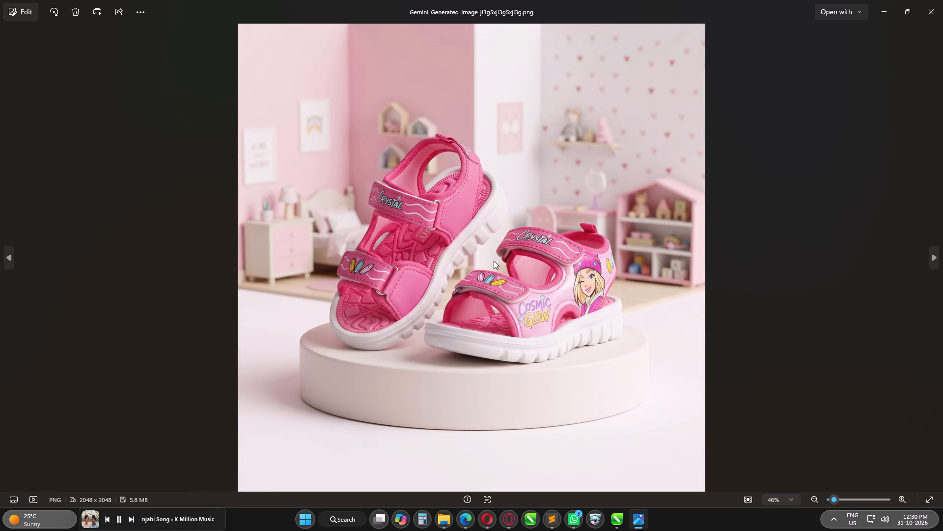
pyautogui.click(494, 261)
pyautogui.press('Right')
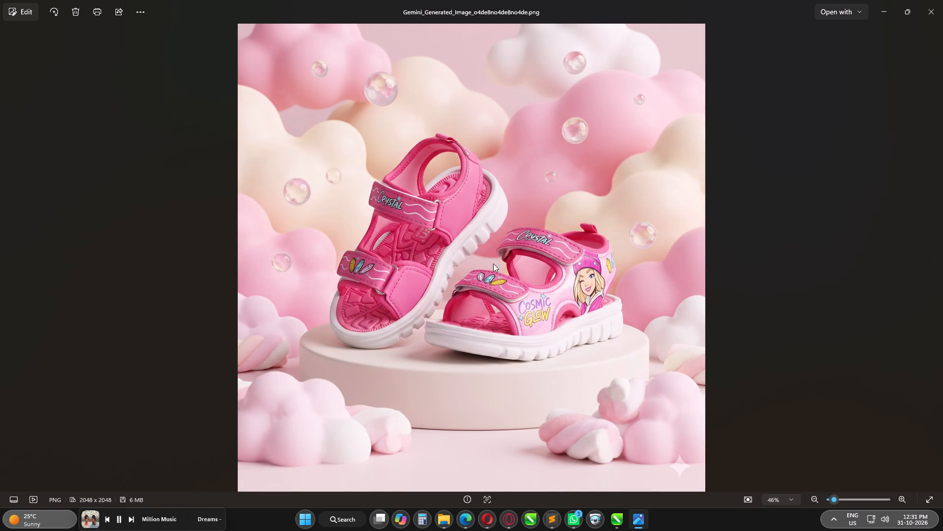
pyautogui.hotkey('ctrl', 'e')
pyautogui.click(567, 48)
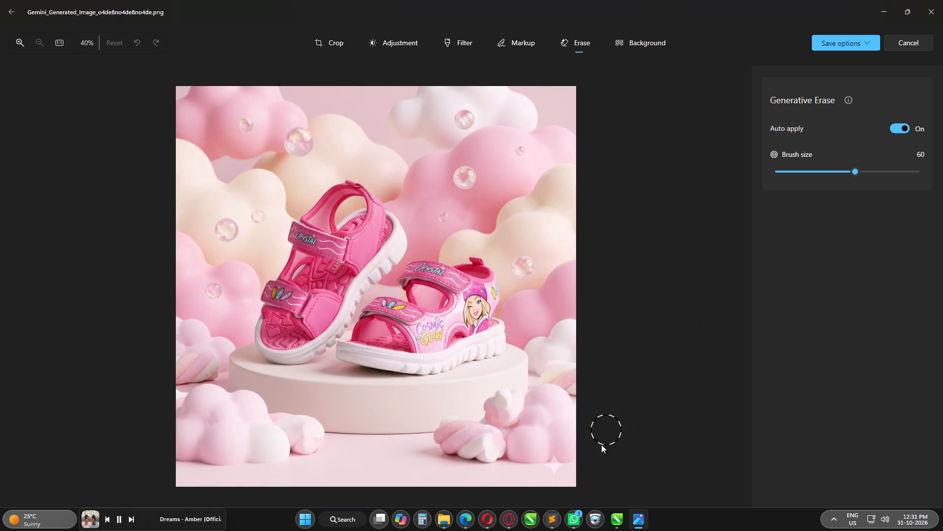
pyautogui.click(554, 466)
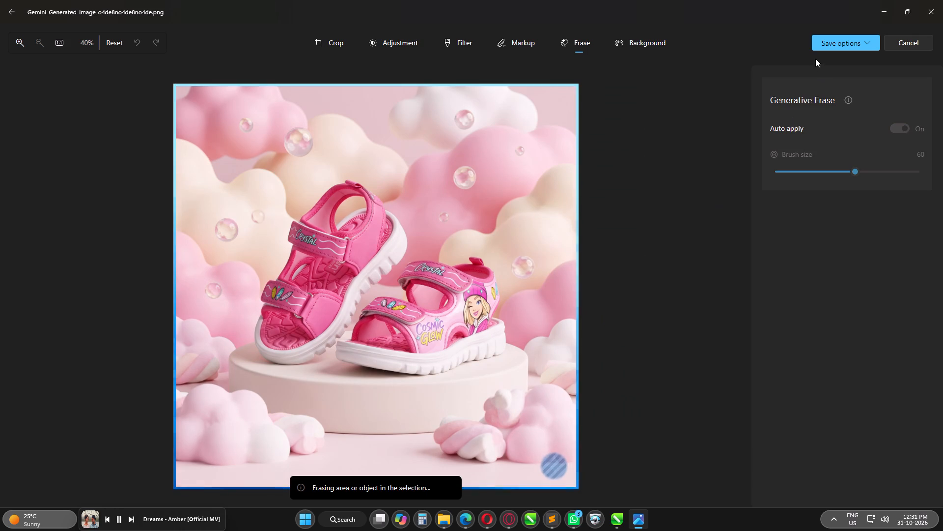
pyautogui.click(822, 46)
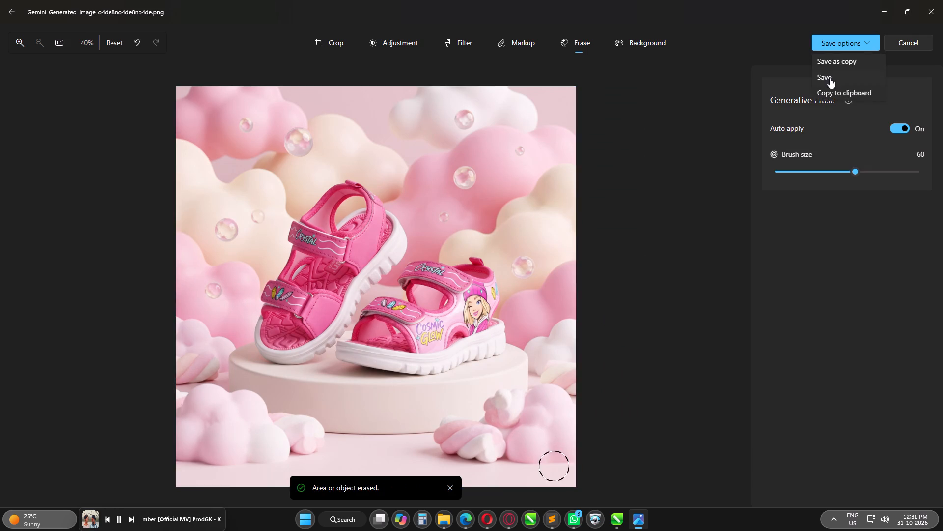
pyautogui.click(830, 78)
# Check the YouTube tab in the Opera browser, return to the image in Photos and close it.
pyautogui.click(489, 516)
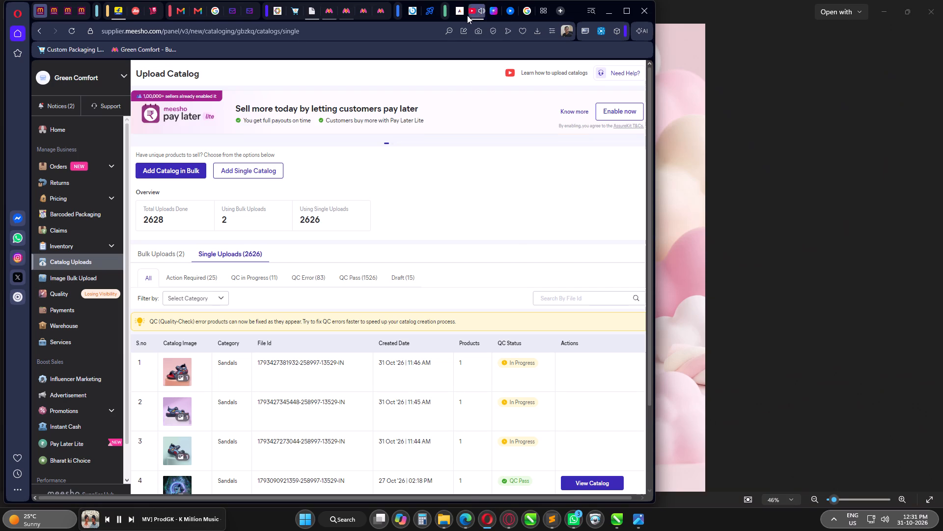
pyautogui.click(471, 14)
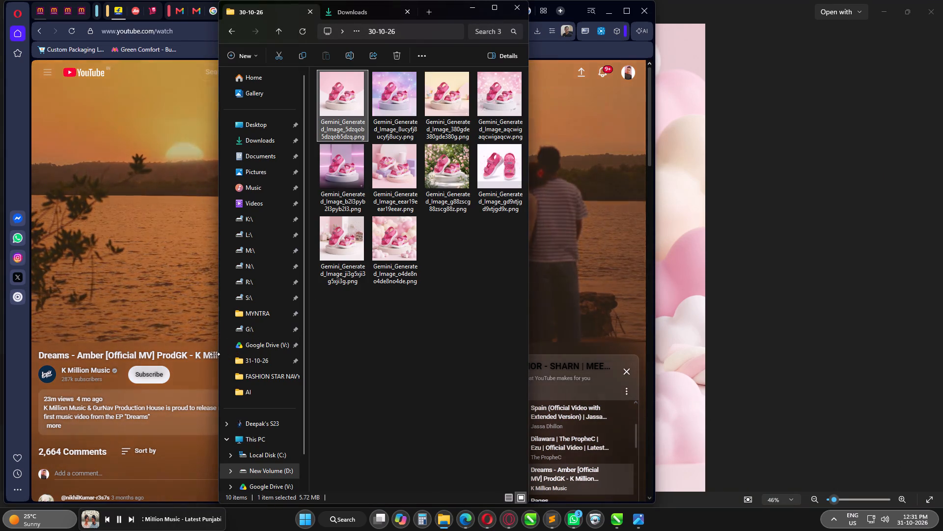
pyautogui.click(756, 112)
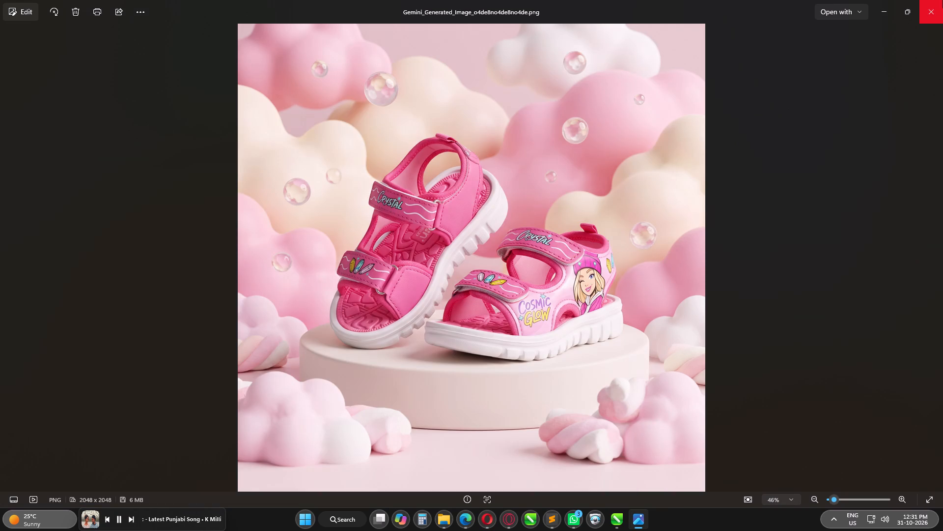
pyautogui.click(942, 0)
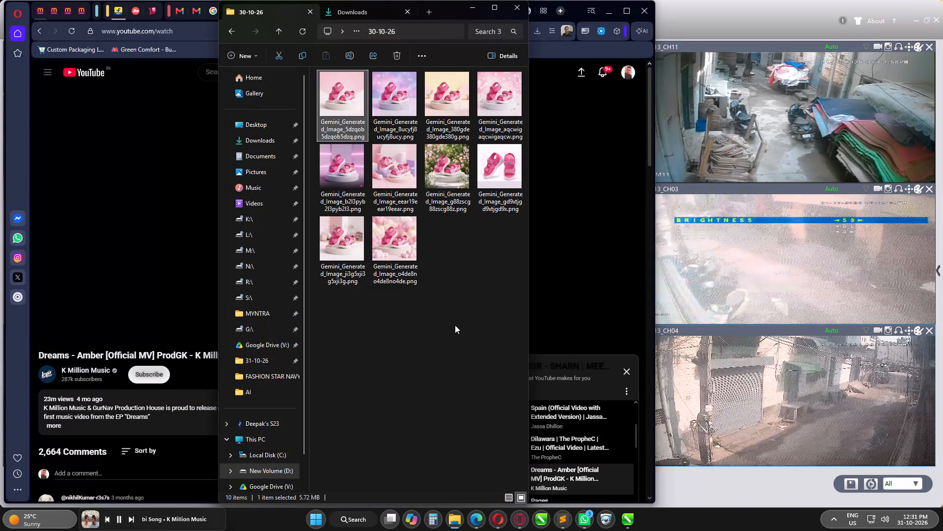
# Reopen the last Cosmic pink image, review the preceding edited images and close the viewer.
pyautogui.doubleClick(398, 258)
pyautogui.press('Left')
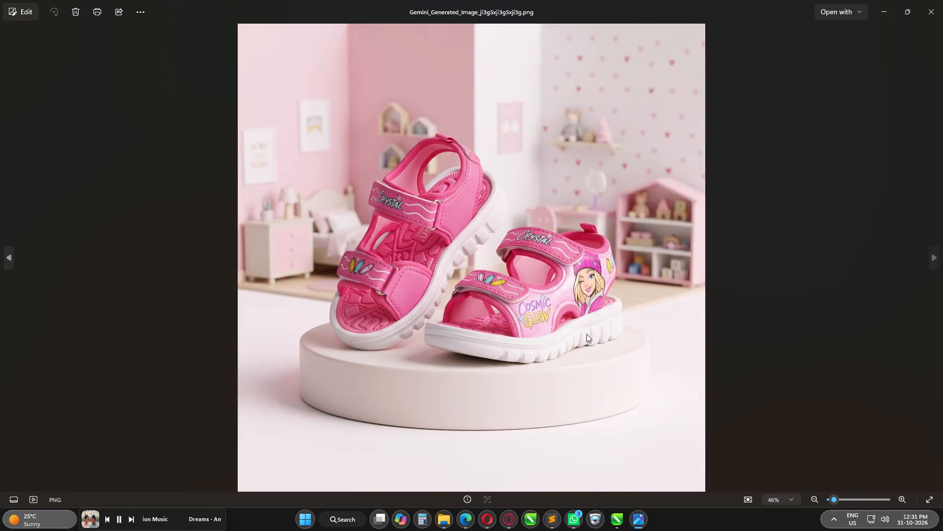
pyautogui.press('Left')
pyautogui.press('Left')
pyautogui.click(942, 0)
# Go to the 30-10-26 subfolder of the Cosmic purple folder and open its first image.
pyautogui.click(398, 308)
pyautogui.press('BackSpace')
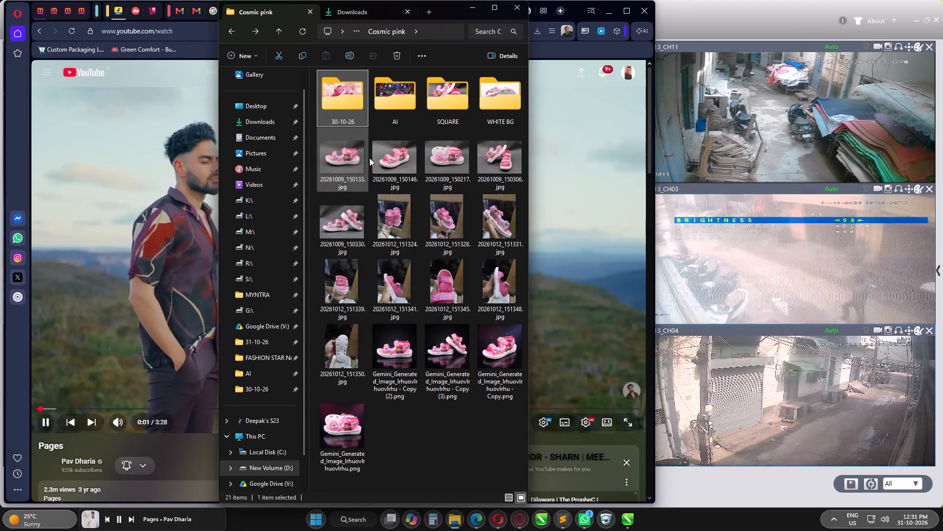
pyautogui.press('BackSpace')
pyautogui.doubleClick(361, 101)
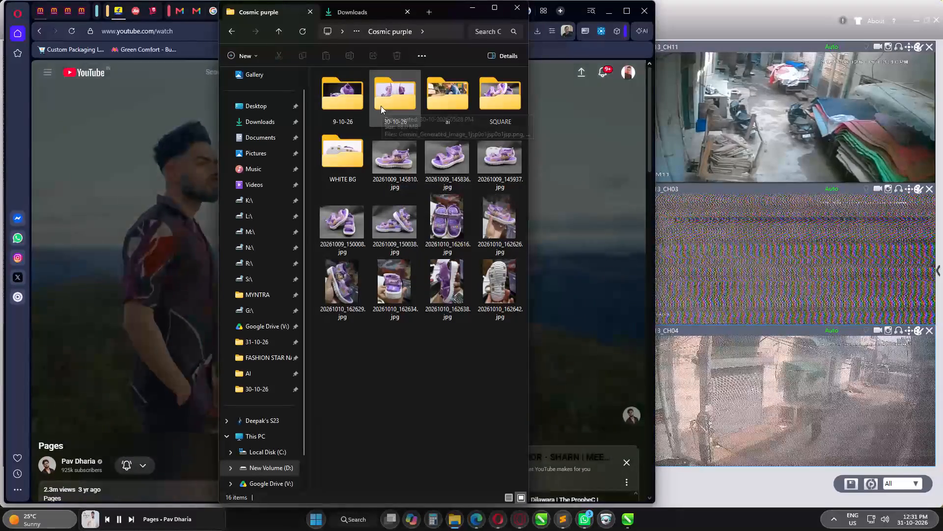
pyautogui.doubleClick(388, 106)
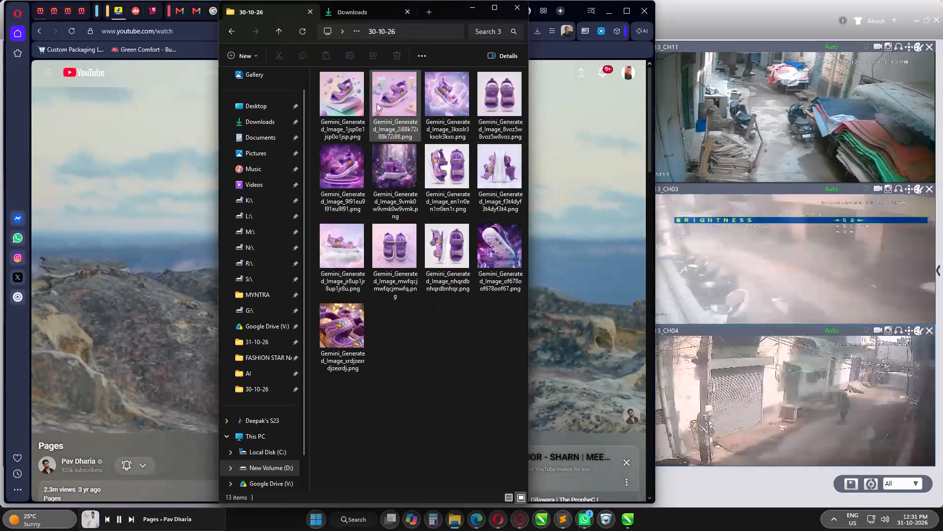
pyautogui.doubleClick(340, 93)
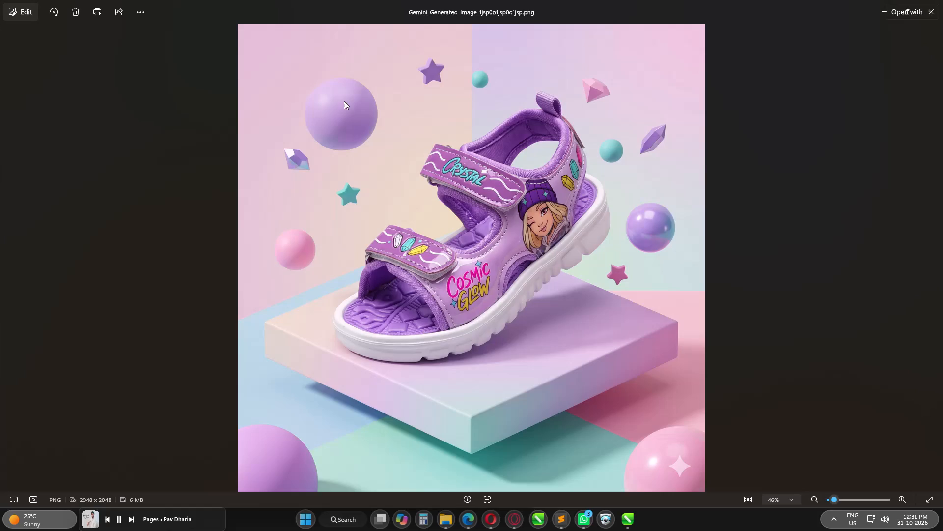